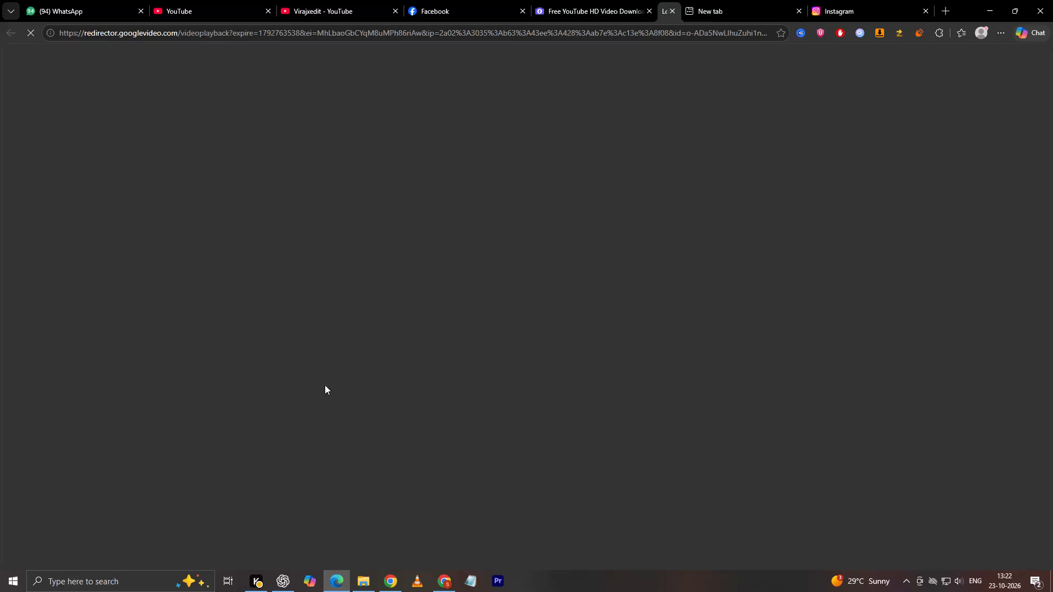
Download the MOMENT BEFORE DISASTER video from the browser player and close its tab.
left_click(656, 538)
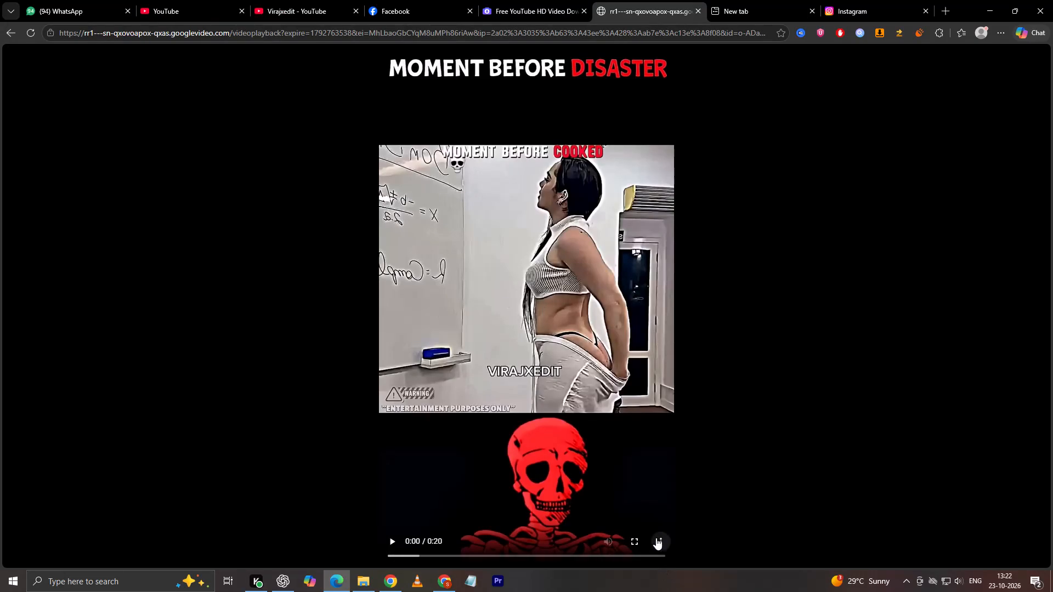
left_click(620, 493)
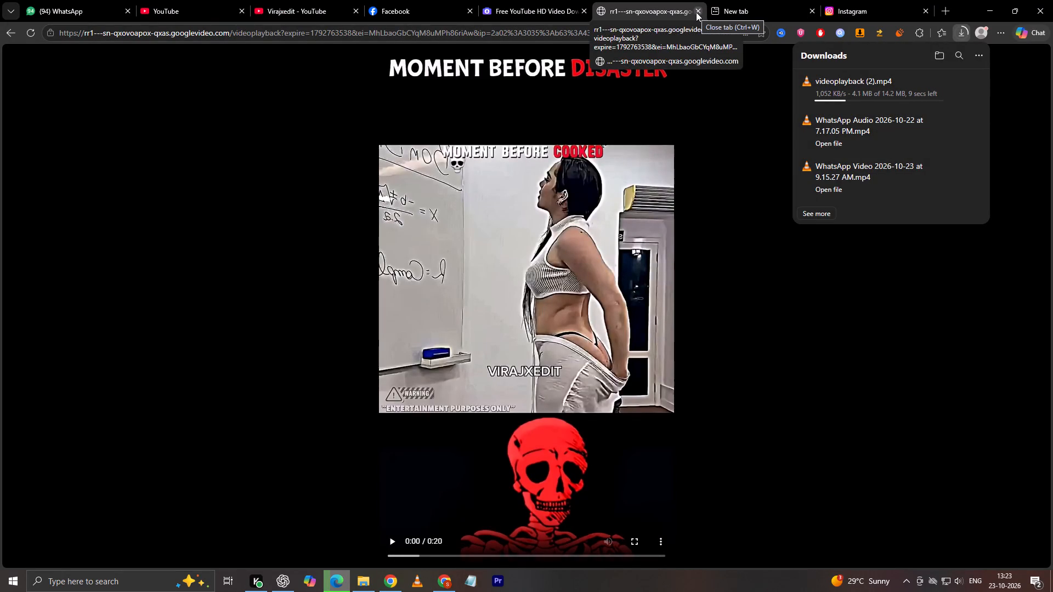
left_click(696, 12)
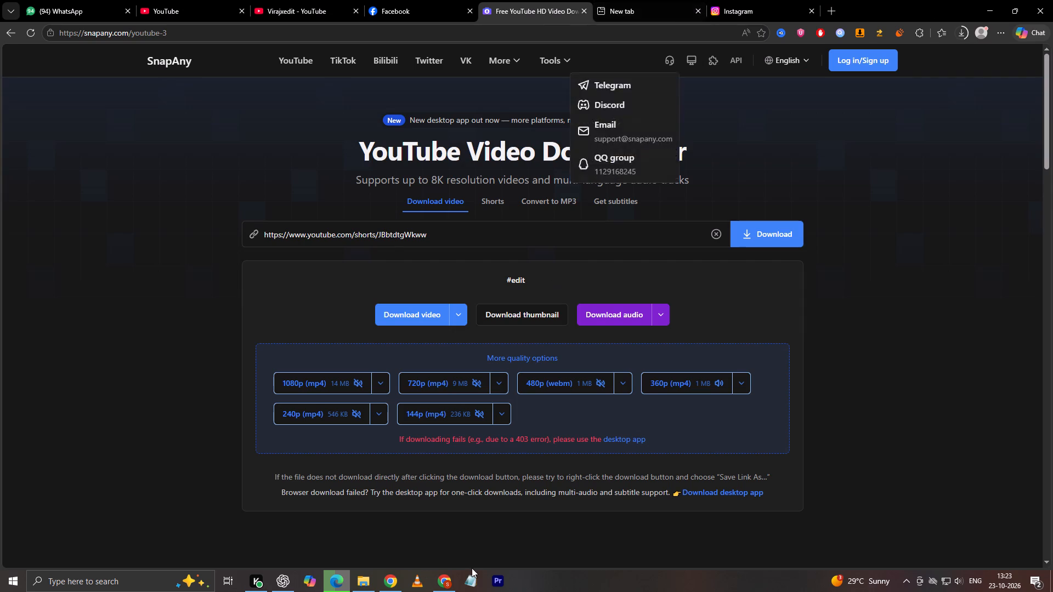
Launch Premiere Pro and open the most recent shoot 1 project without relinking its missing clips.
left_click(494, 579)
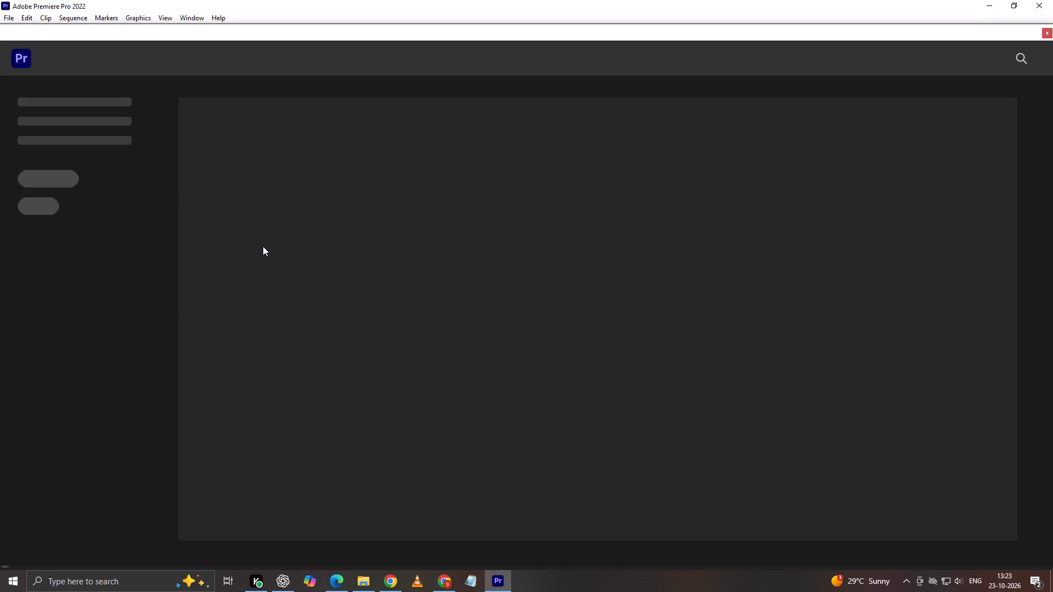
left_click(263, 218)
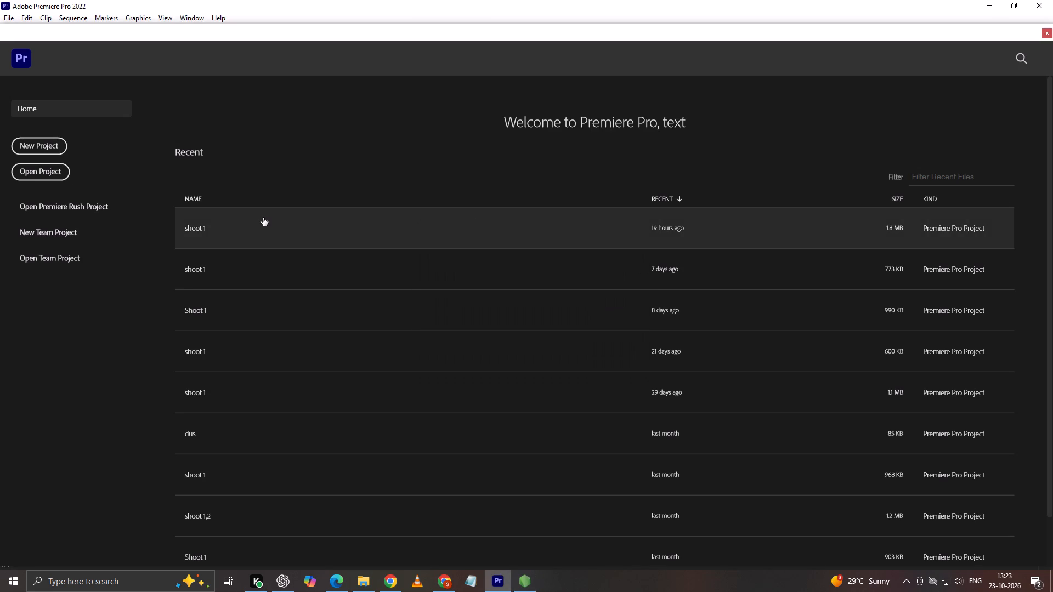
left_click(526, 585)
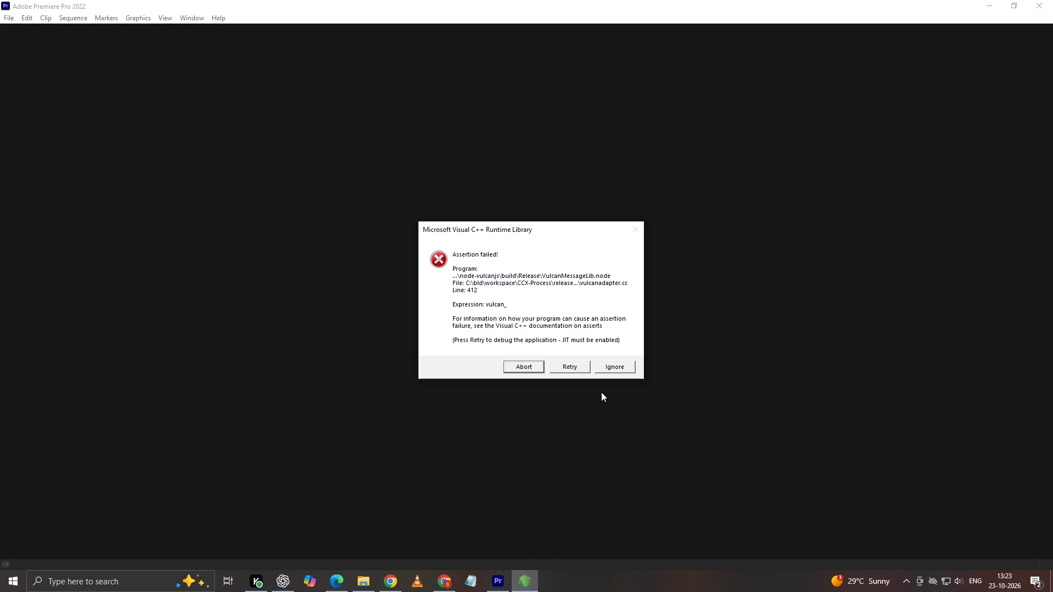
left_click(615, 364)
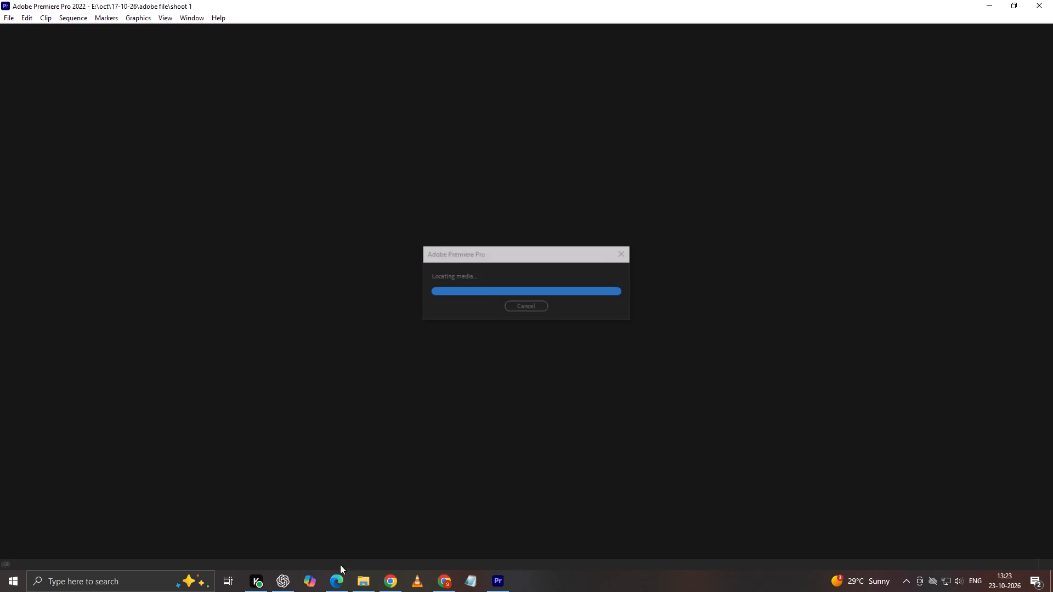
left_click(693, 389)
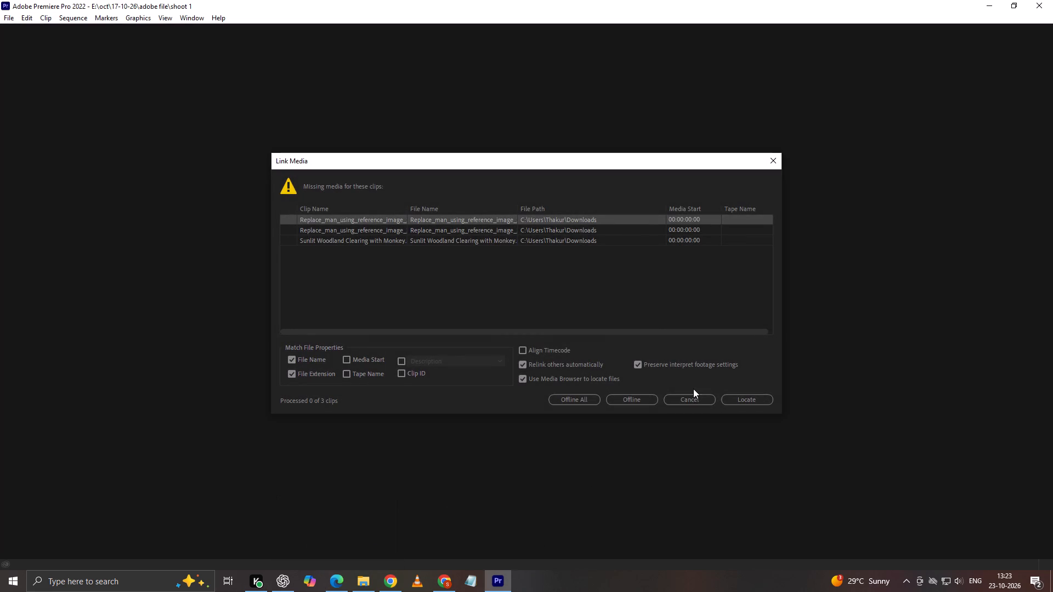
left_click(695, 400)
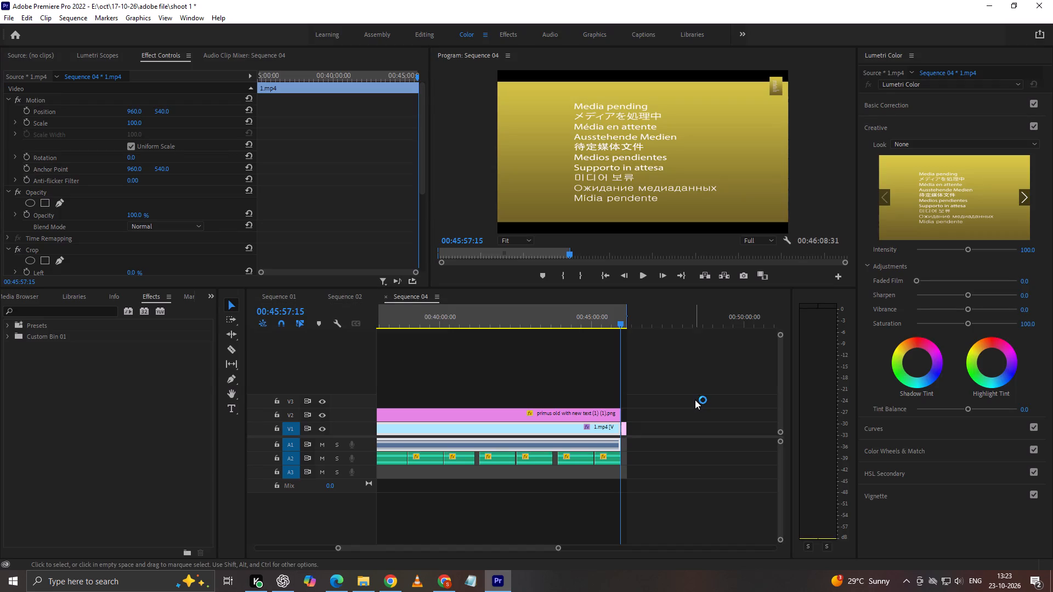
Switch the timeline from Sequence 04 to Sequence 02.
left_click(657, 324)
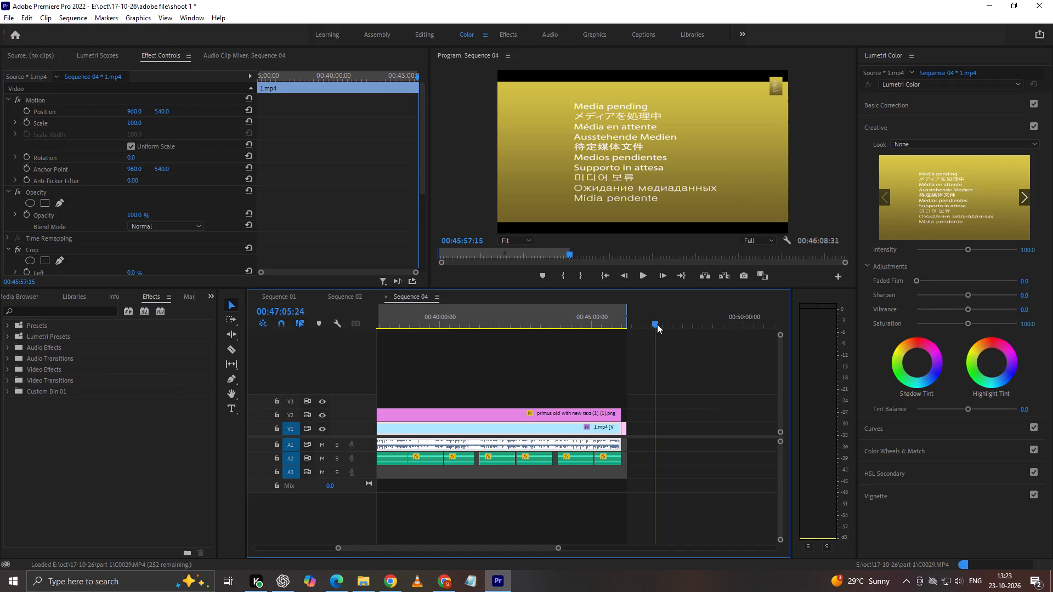
left_click(684, 364)
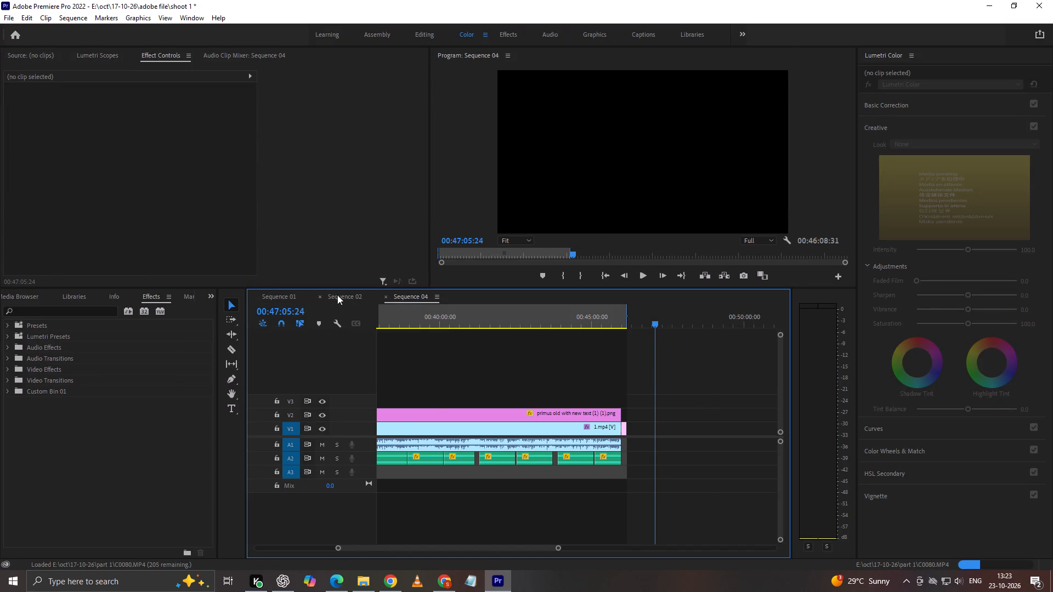
left_click(343, 292)
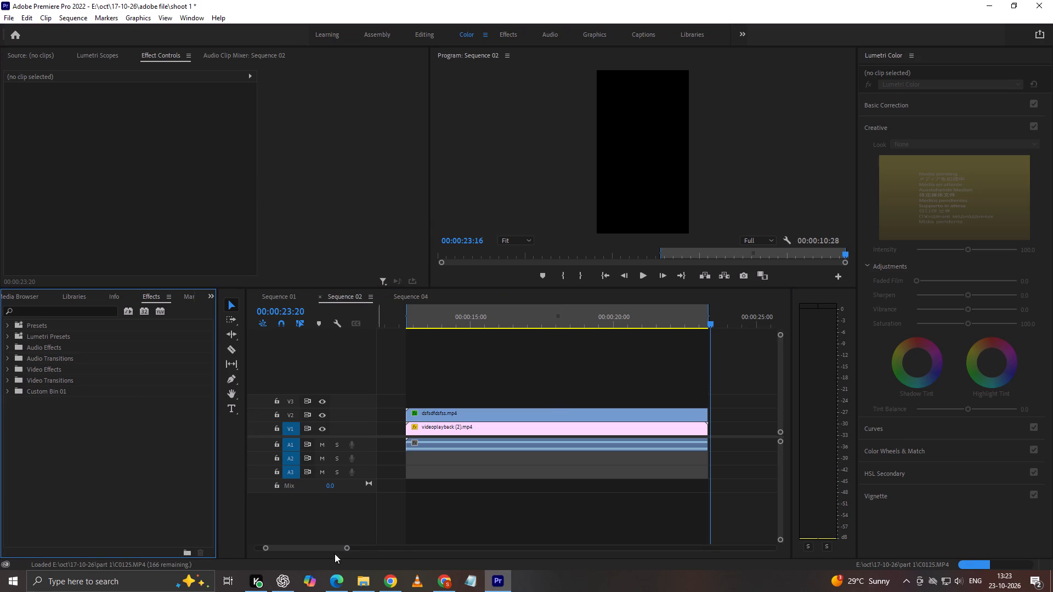
Add the videoplayback (2) video from the Downloads folder to track V3 above the existing clips in Sequence 02.
left_click(359, 578)
double_click(563, 92)
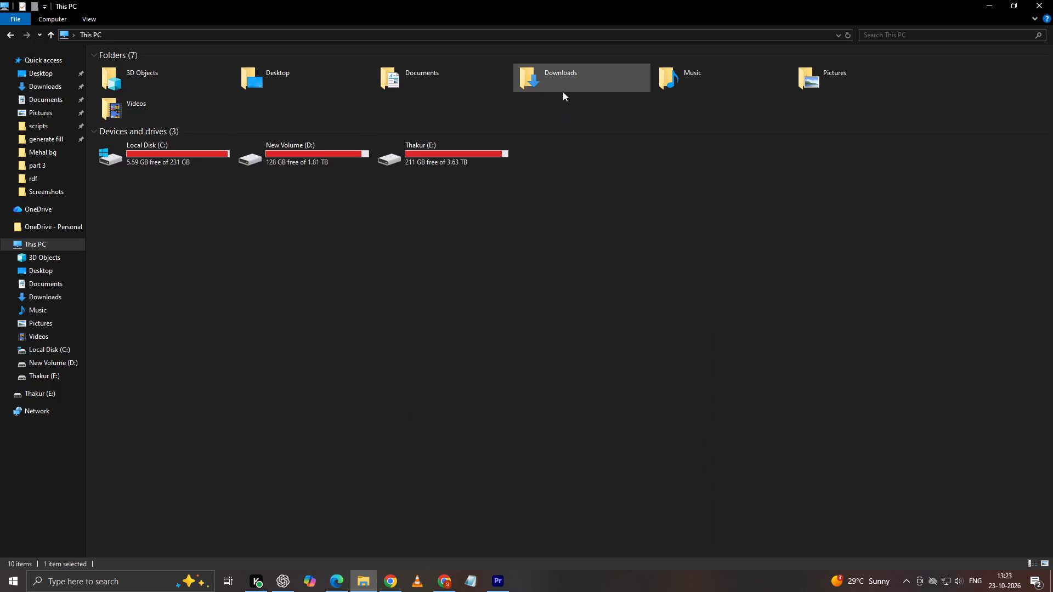
left_click_drag(119, 96, 500, 449)
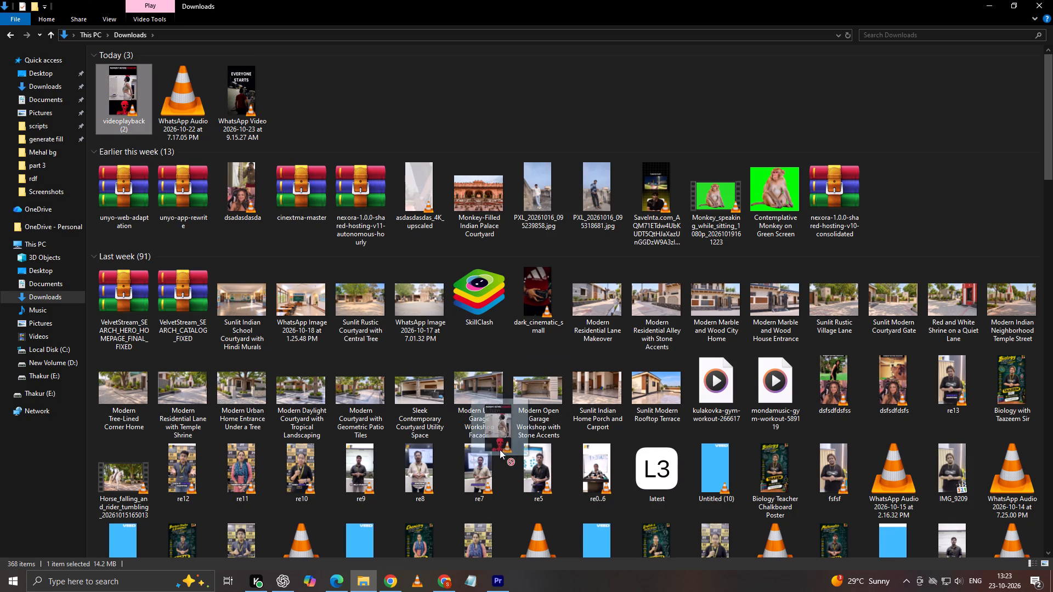
left_click_drag(500, 449, 500, 423)
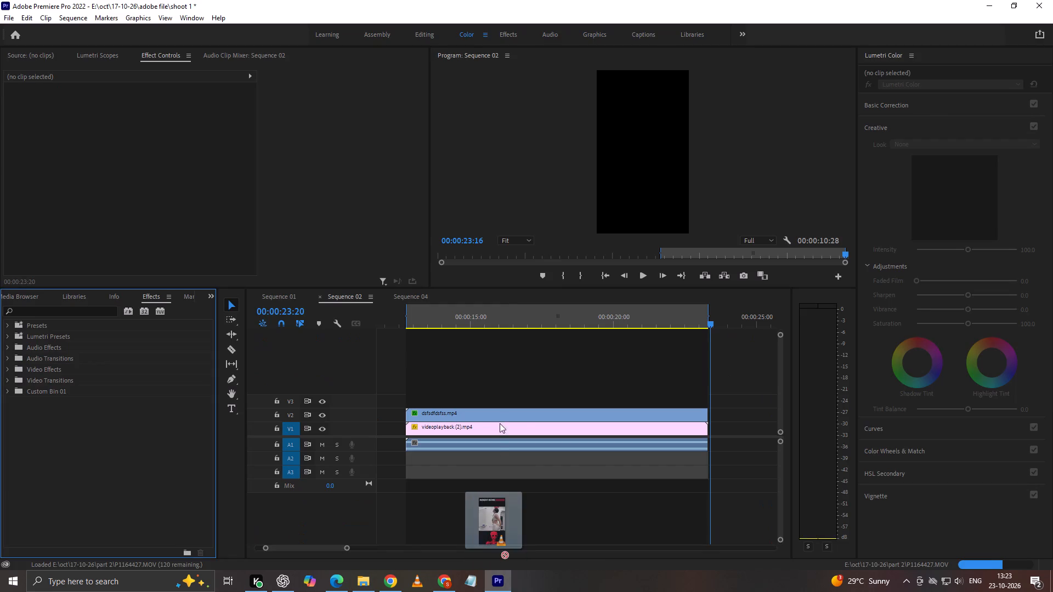
left_click_drag(500, 423, 453, 401)
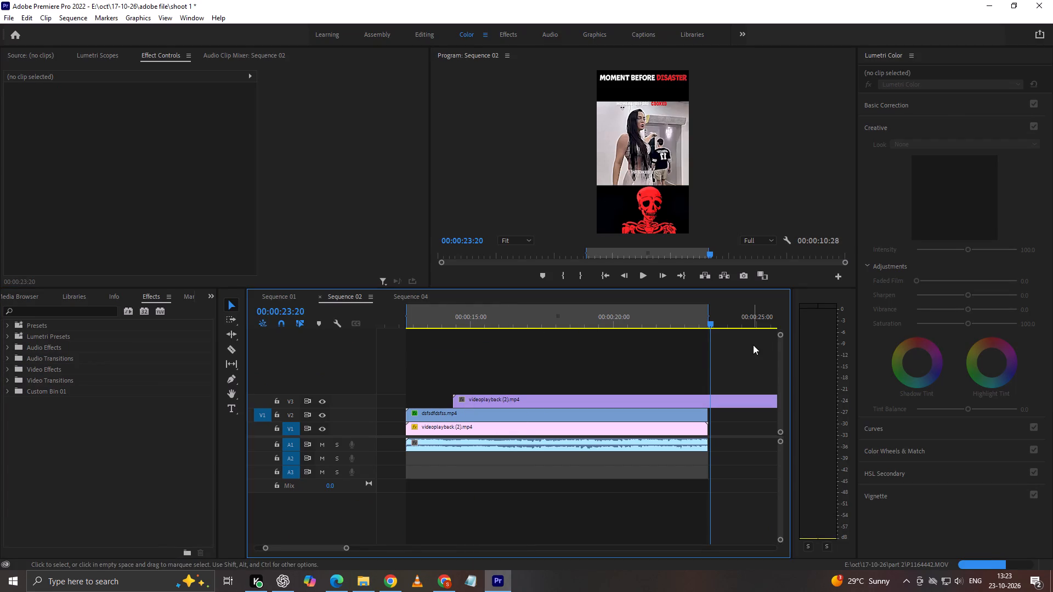
Move the new V3 clip so its start lines up with the start of the clips on V1 and V2.
scroll(642, 361, "down", 8, "alt")
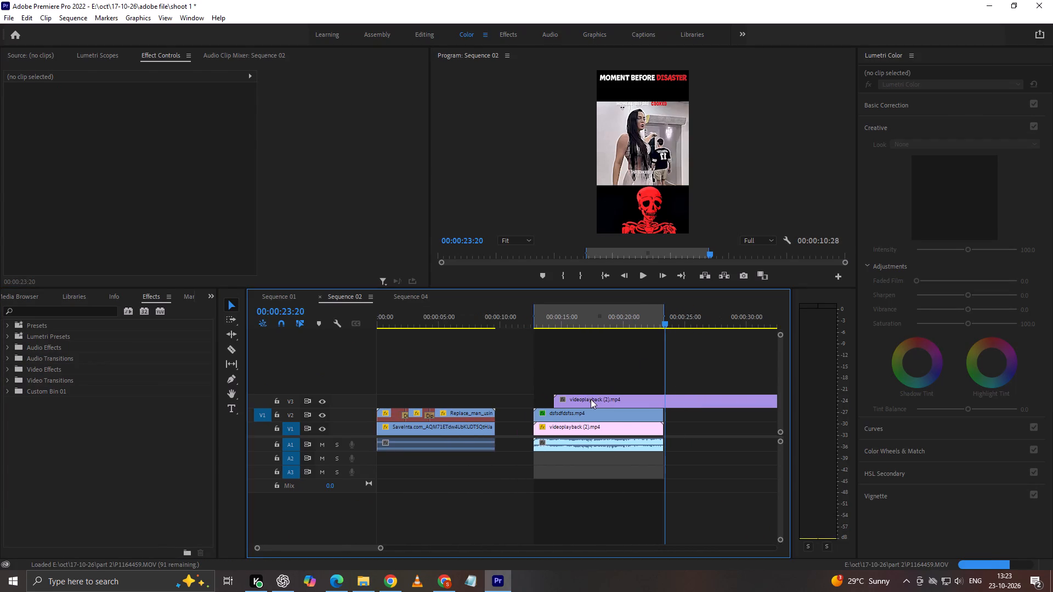
left_click_drag(591, 399, 562, 401)
left_click(562, 401)
scroll(560, 402, "down", 3)
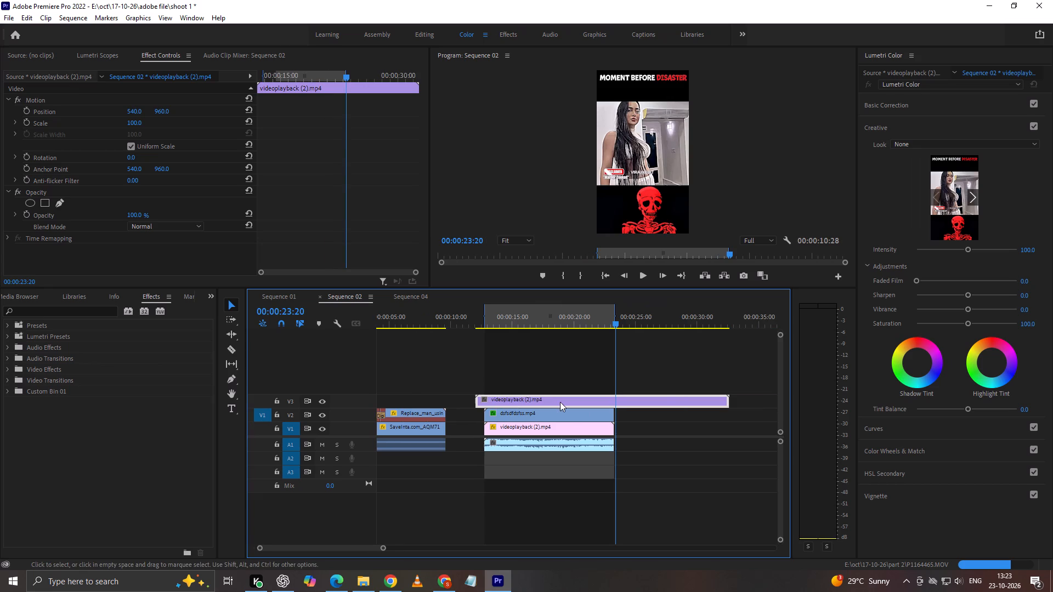
scroll(560, 402, "down", 2)
left_click_drag(485, 396, 491, 397)
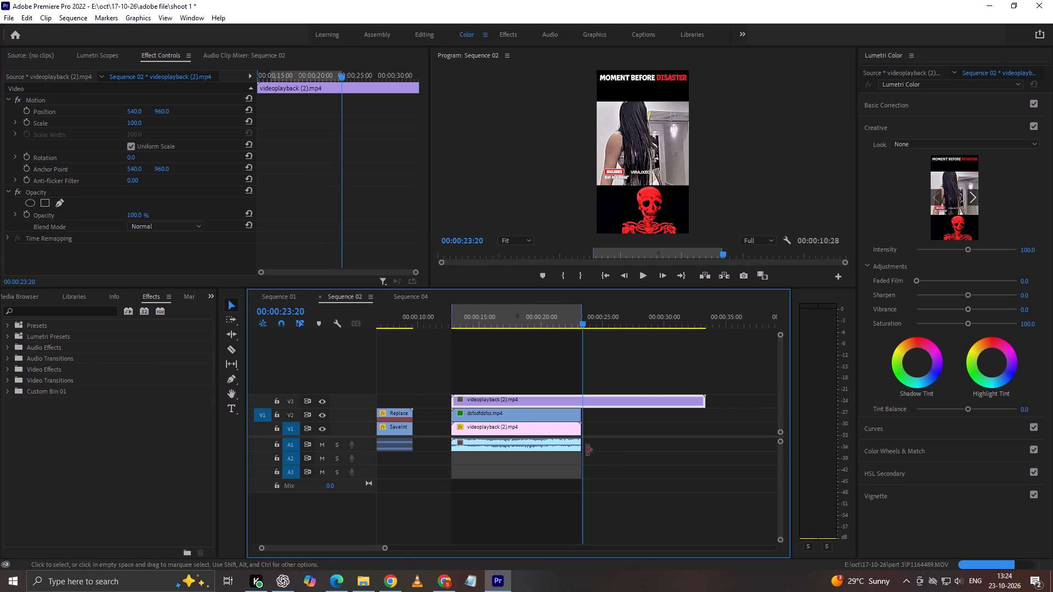
Extend the end of the A1 audio clip beneath the new video to the full length of its source.
left_click_drag(582, 445, 719, 459)
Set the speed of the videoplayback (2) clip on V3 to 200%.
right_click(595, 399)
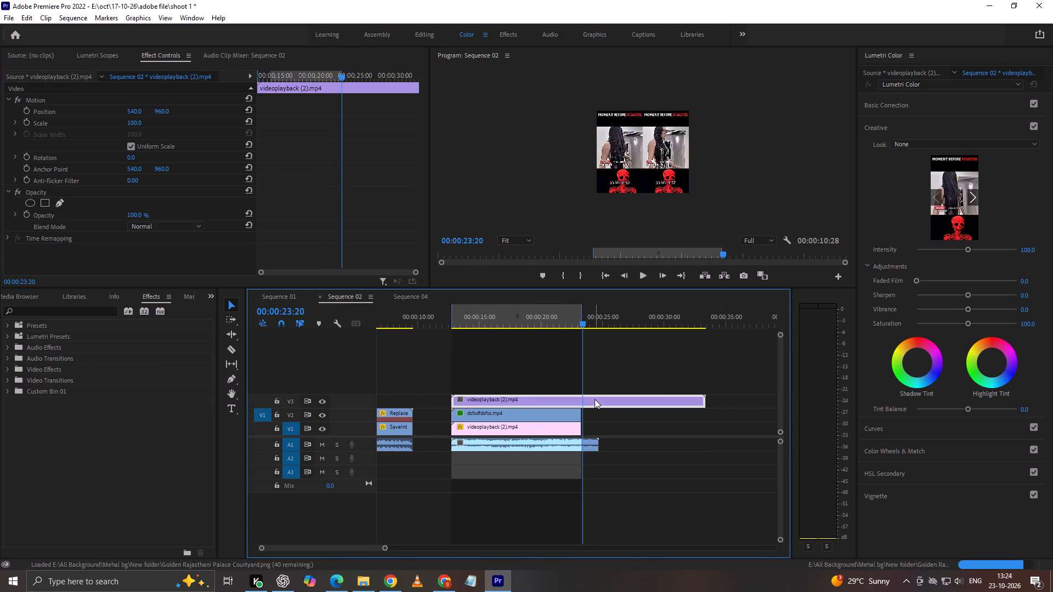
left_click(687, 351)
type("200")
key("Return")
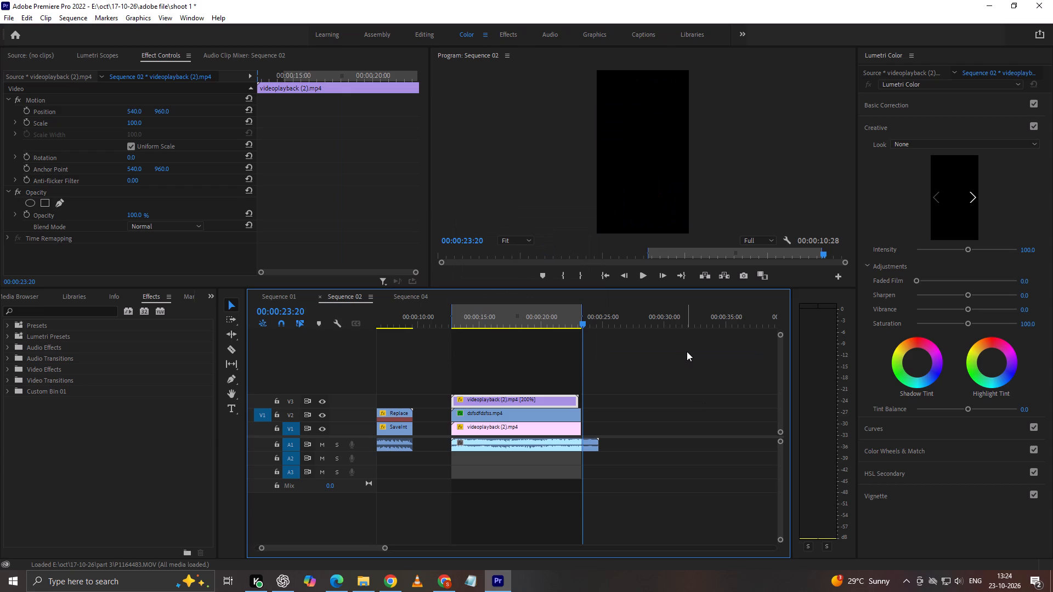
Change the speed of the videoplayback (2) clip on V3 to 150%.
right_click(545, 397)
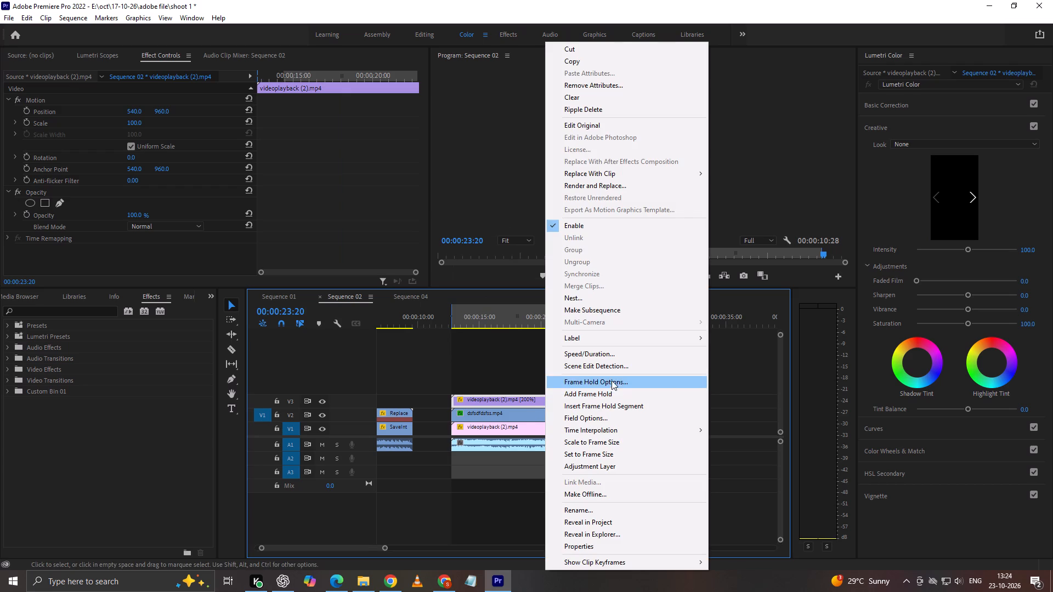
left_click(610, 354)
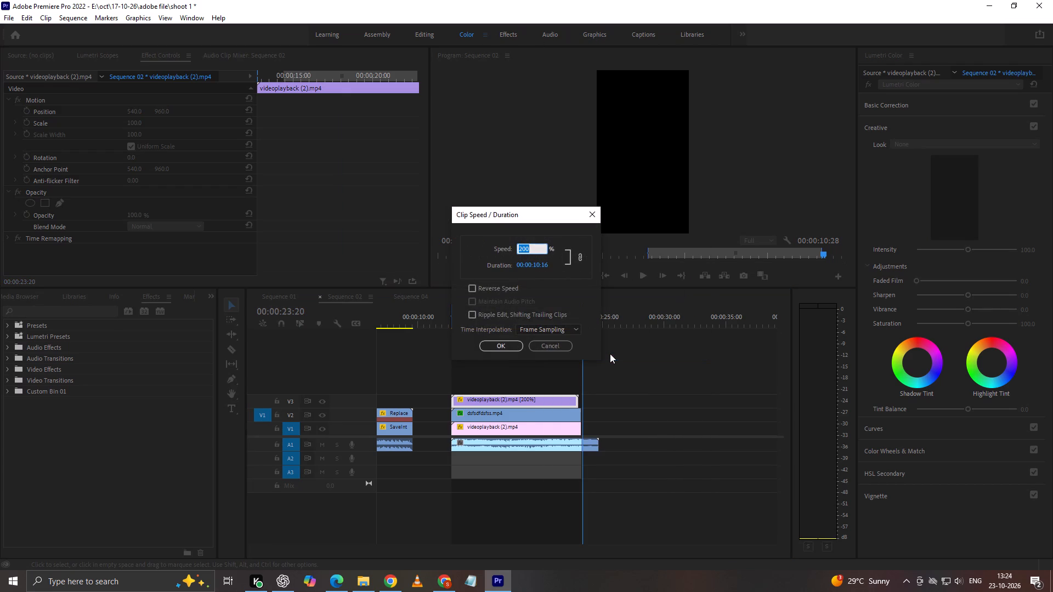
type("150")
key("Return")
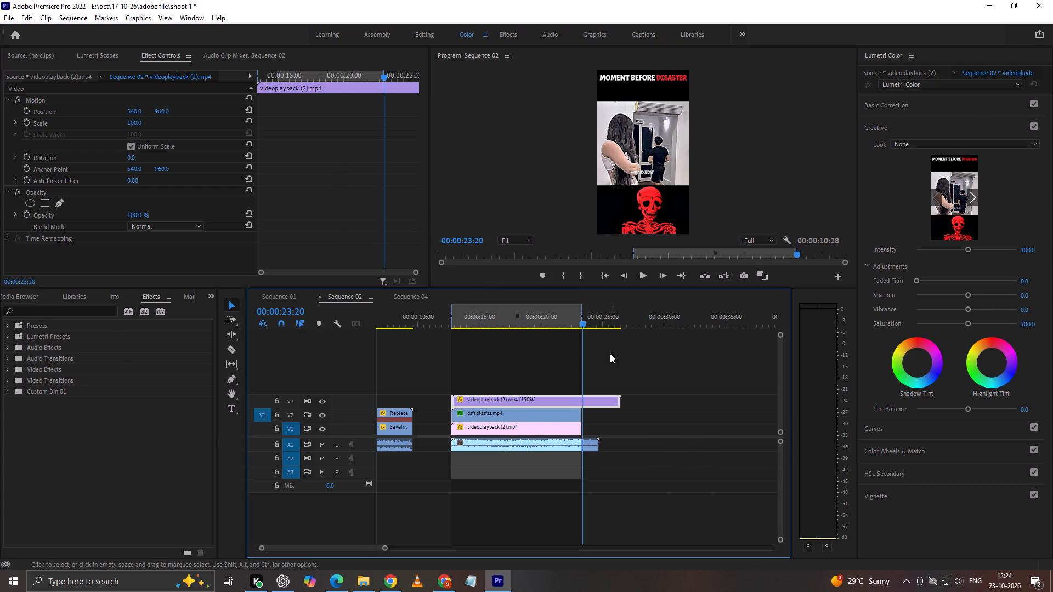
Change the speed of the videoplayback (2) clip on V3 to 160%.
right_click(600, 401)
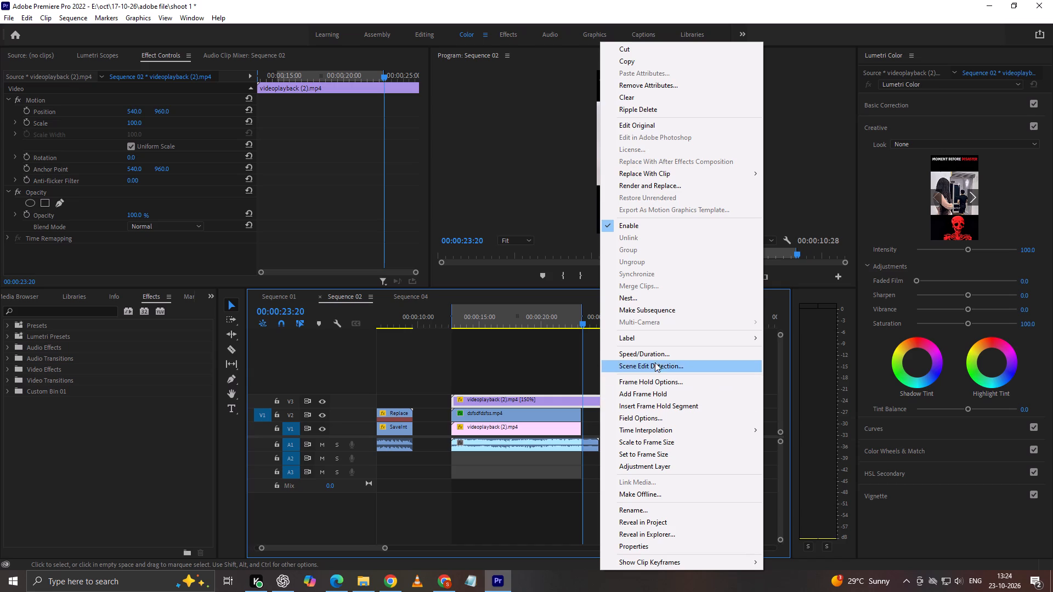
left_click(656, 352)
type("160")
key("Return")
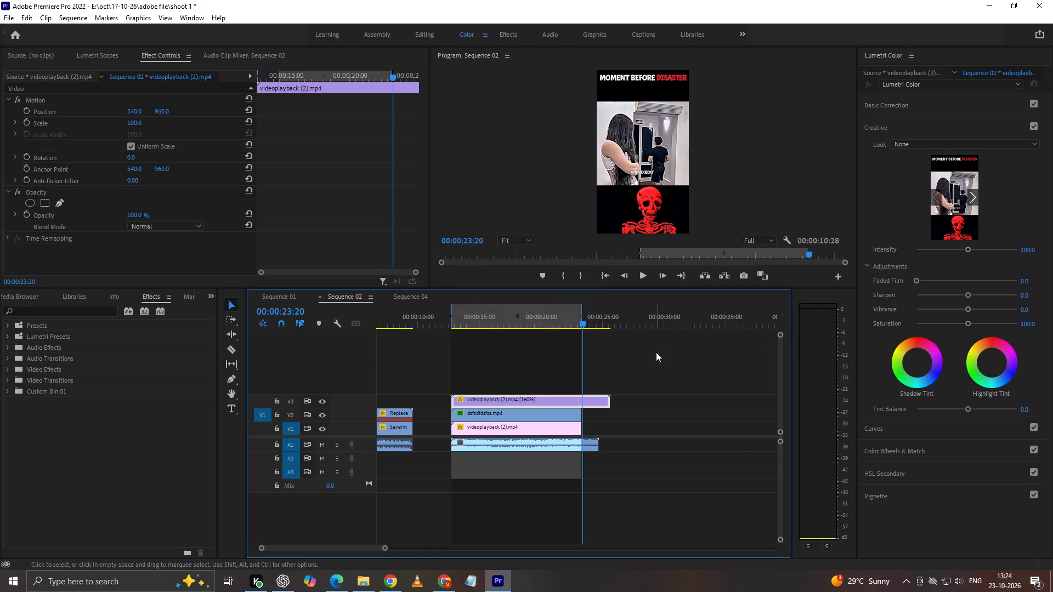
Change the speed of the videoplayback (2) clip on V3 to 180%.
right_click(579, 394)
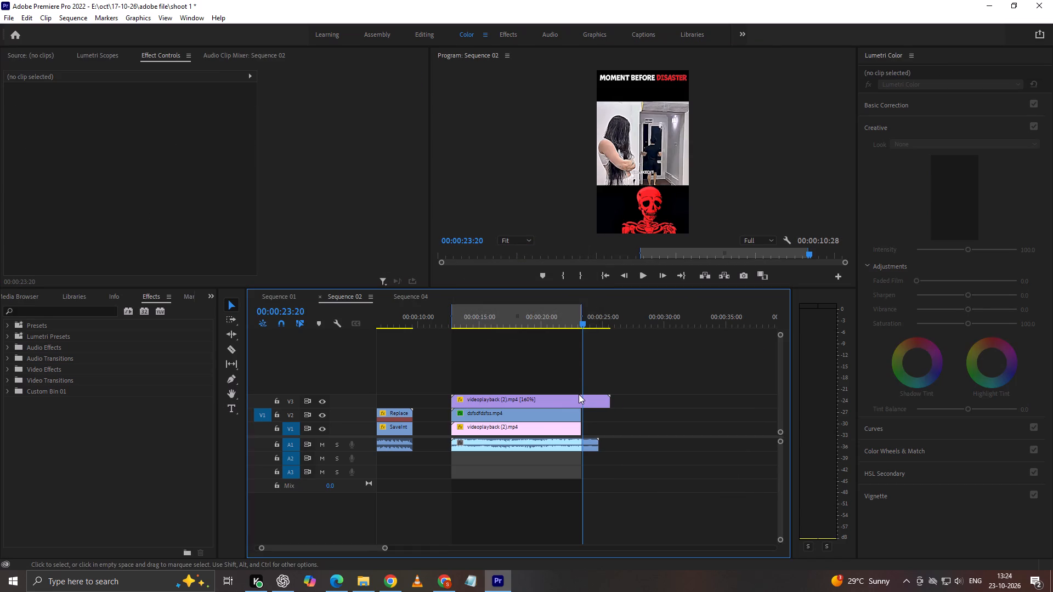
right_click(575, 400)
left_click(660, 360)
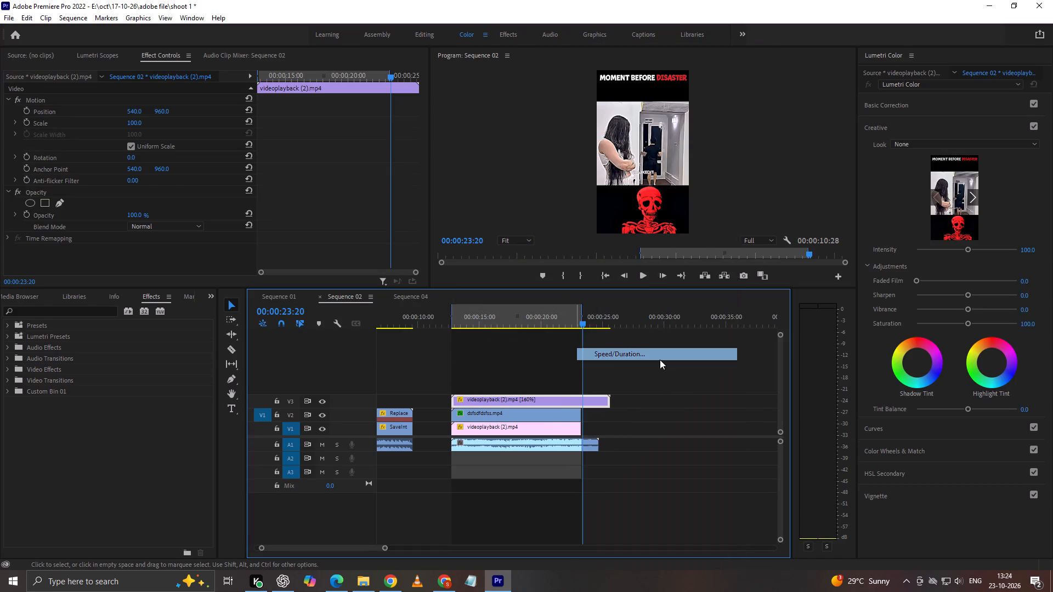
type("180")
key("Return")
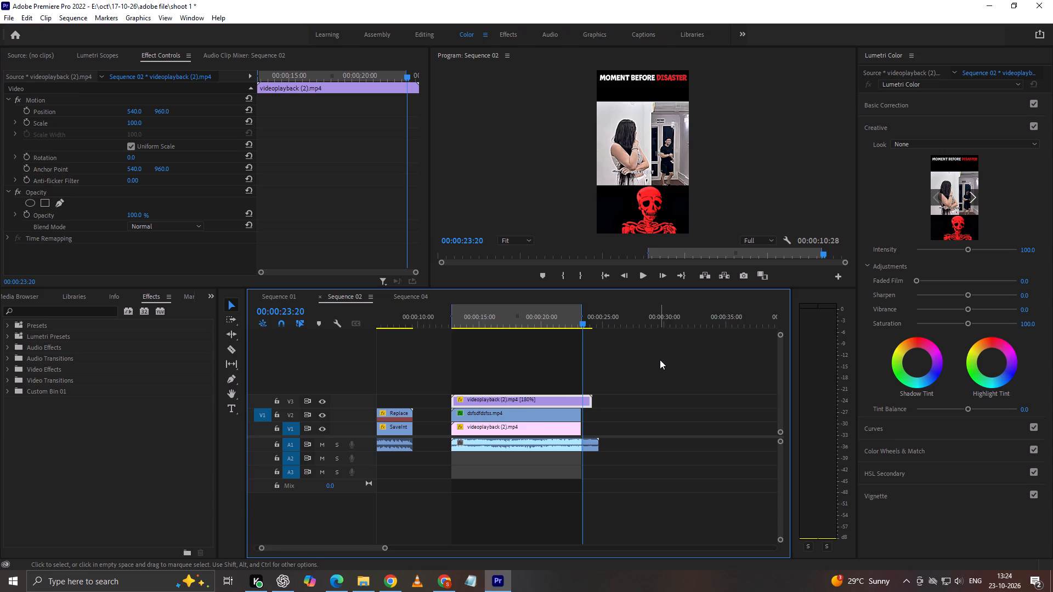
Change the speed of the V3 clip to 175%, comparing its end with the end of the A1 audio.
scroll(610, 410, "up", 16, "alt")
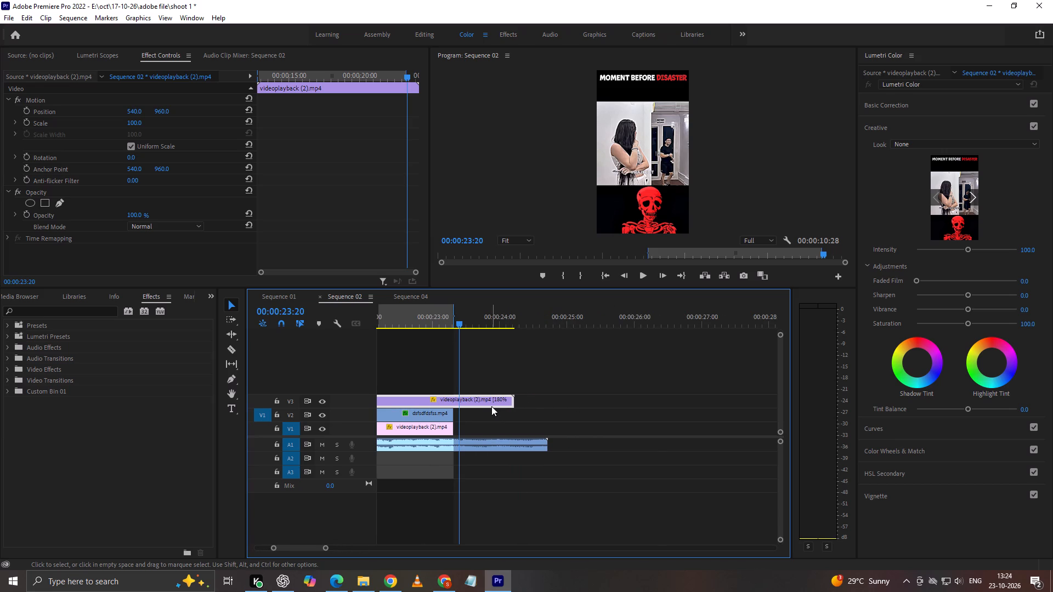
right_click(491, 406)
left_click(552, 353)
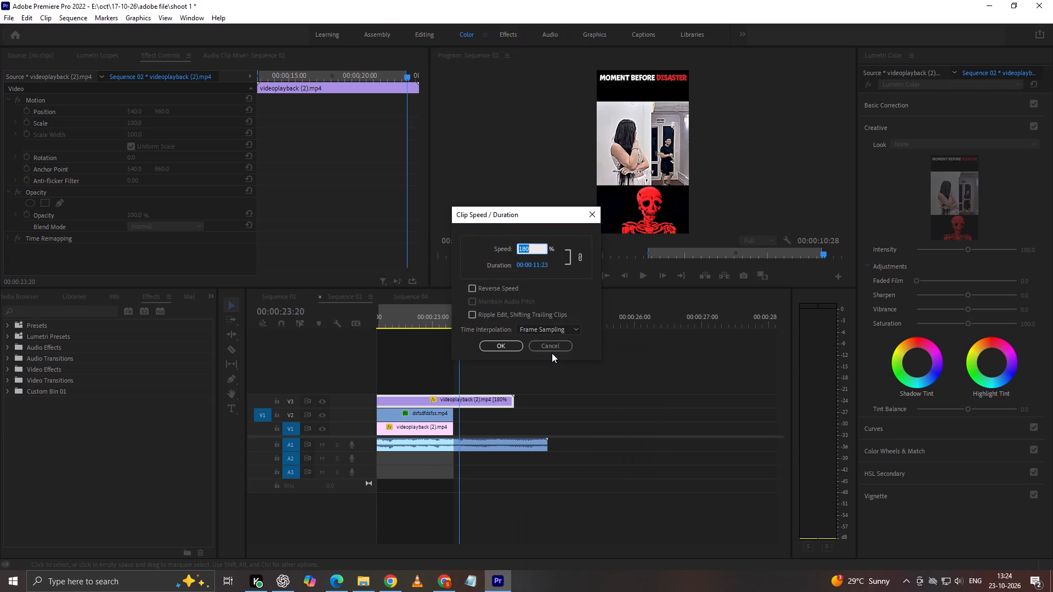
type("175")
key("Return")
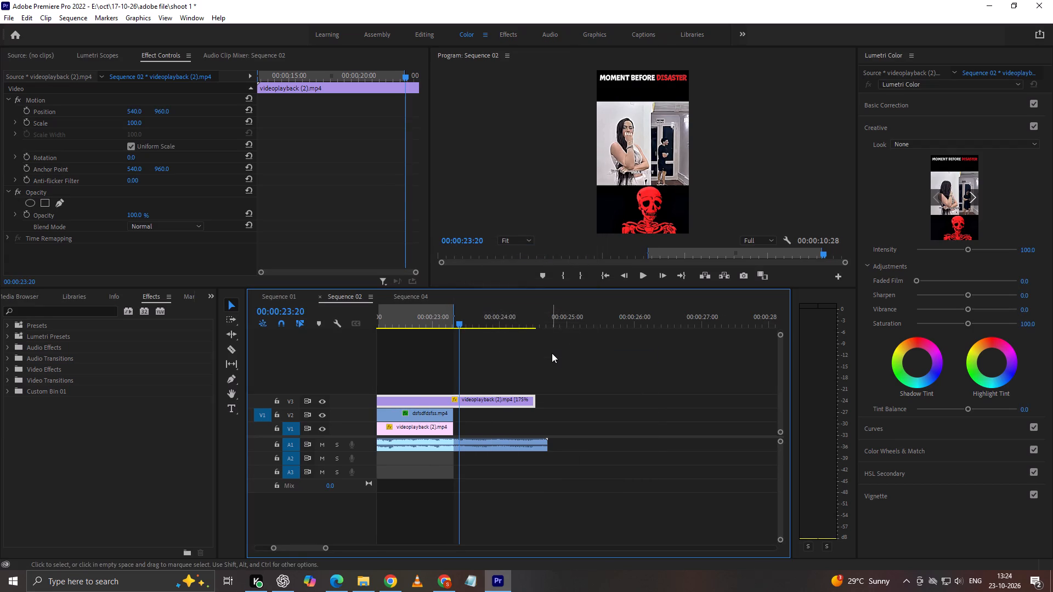
Set the V3 clip's speed to 172% so that it ends together with the A1 audio clip.
right_click(502, 399)
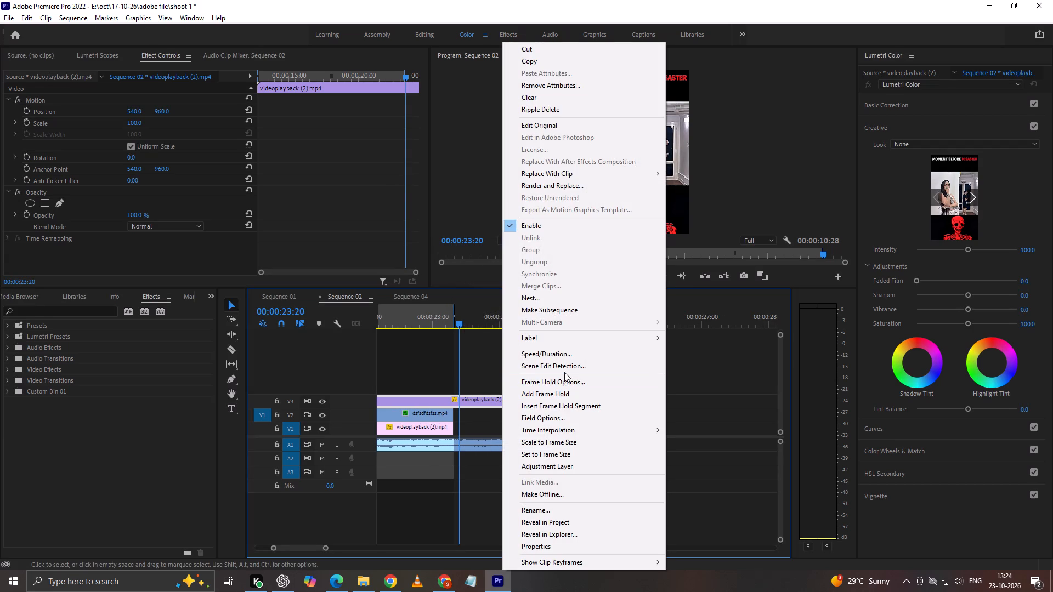
left_click(565, 354)
type("172")
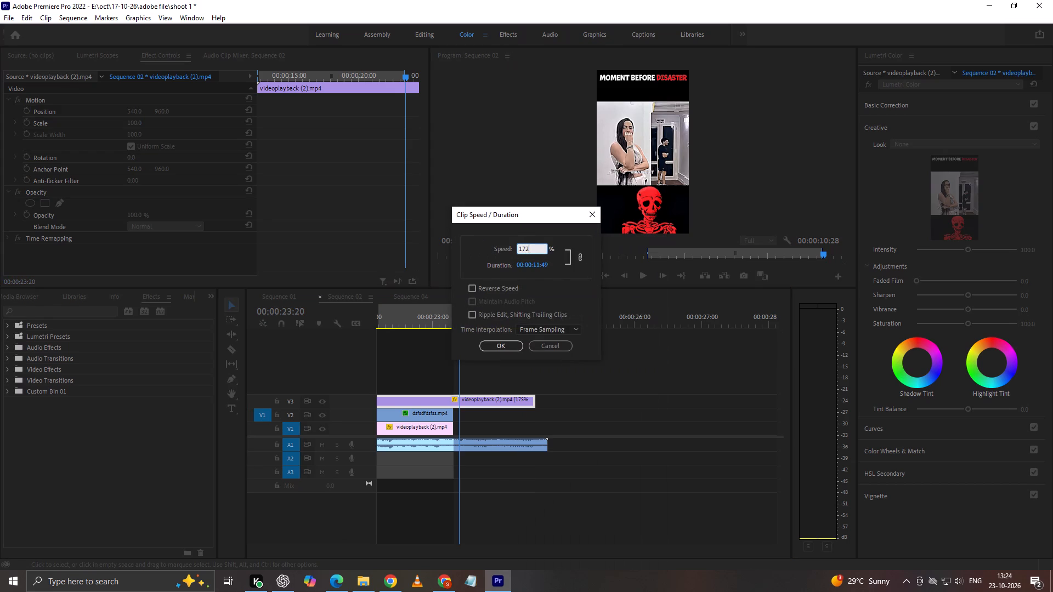
key("Return")
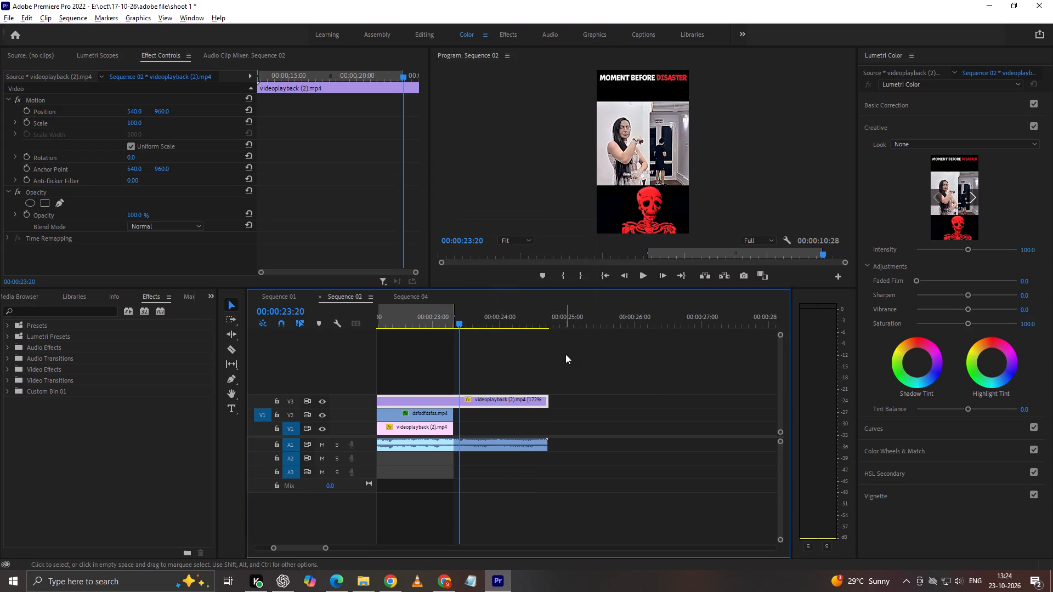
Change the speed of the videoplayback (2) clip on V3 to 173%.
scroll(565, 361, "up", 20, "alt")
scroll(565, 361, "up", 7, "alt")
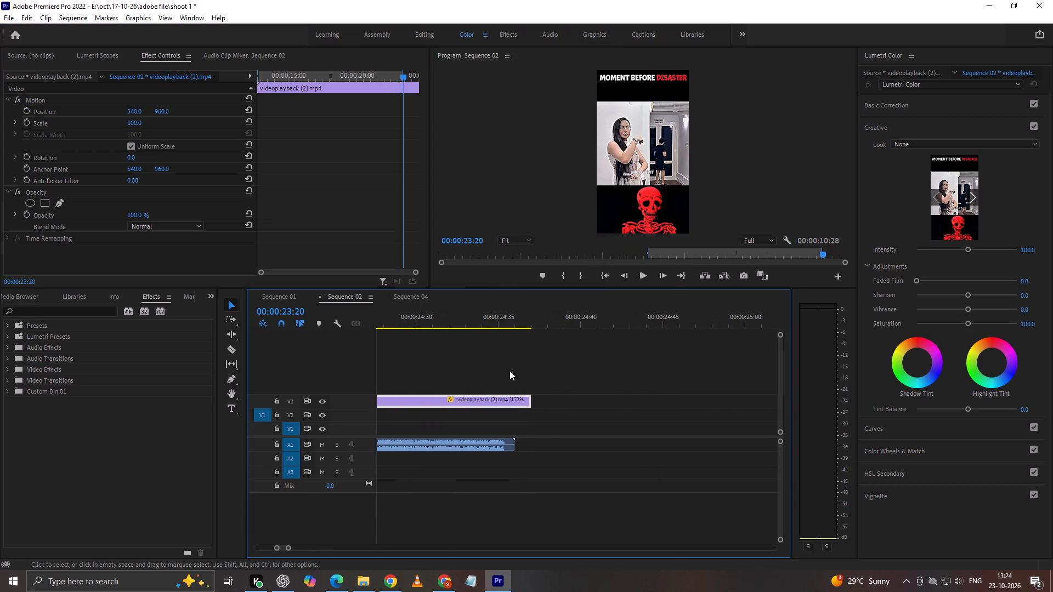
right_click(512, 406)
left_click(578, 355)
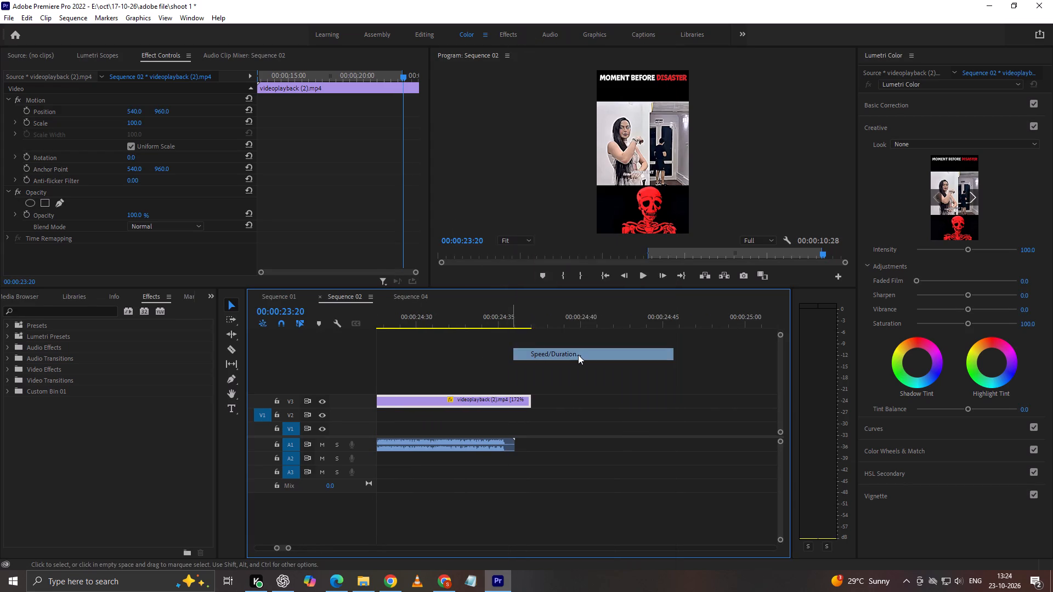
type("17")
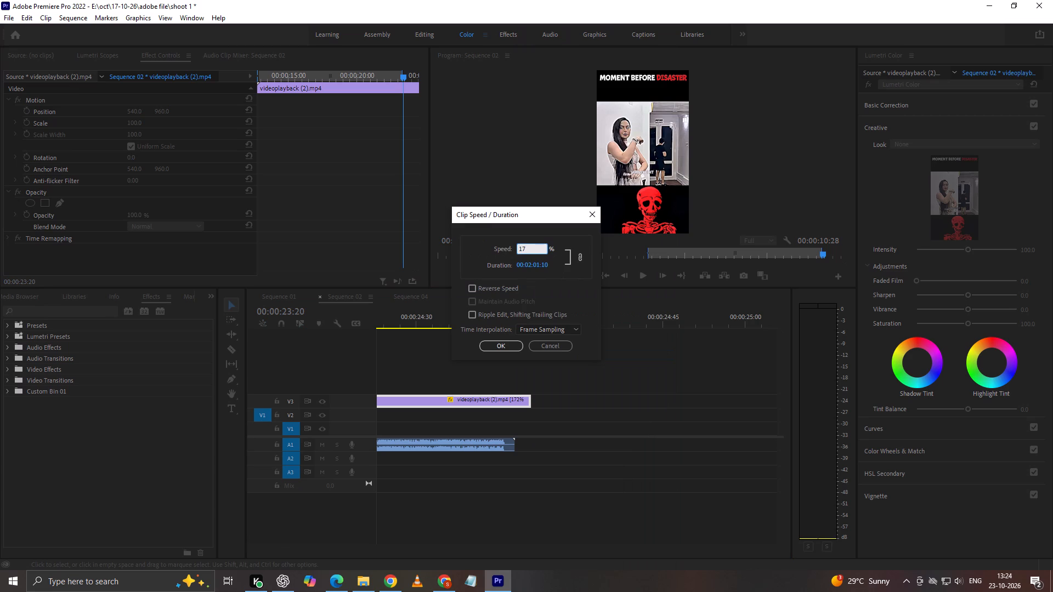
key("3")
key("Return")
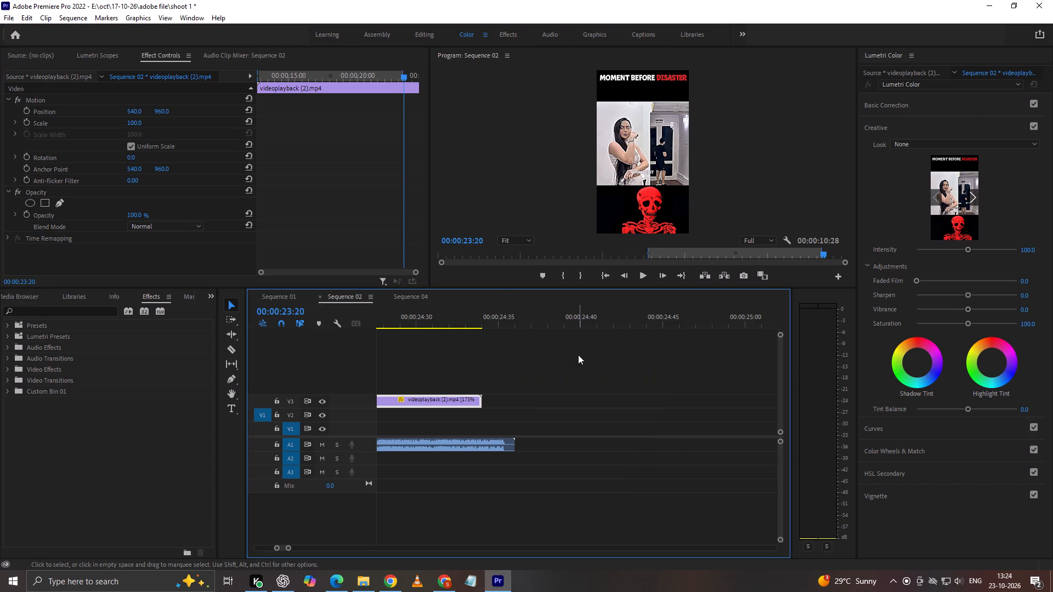
Set the speed of the V3 videoplayback (2) clip to 172.5% so that it ends exactly with the A1 audio.
right_click(453, 394)
right_click(453, 401)
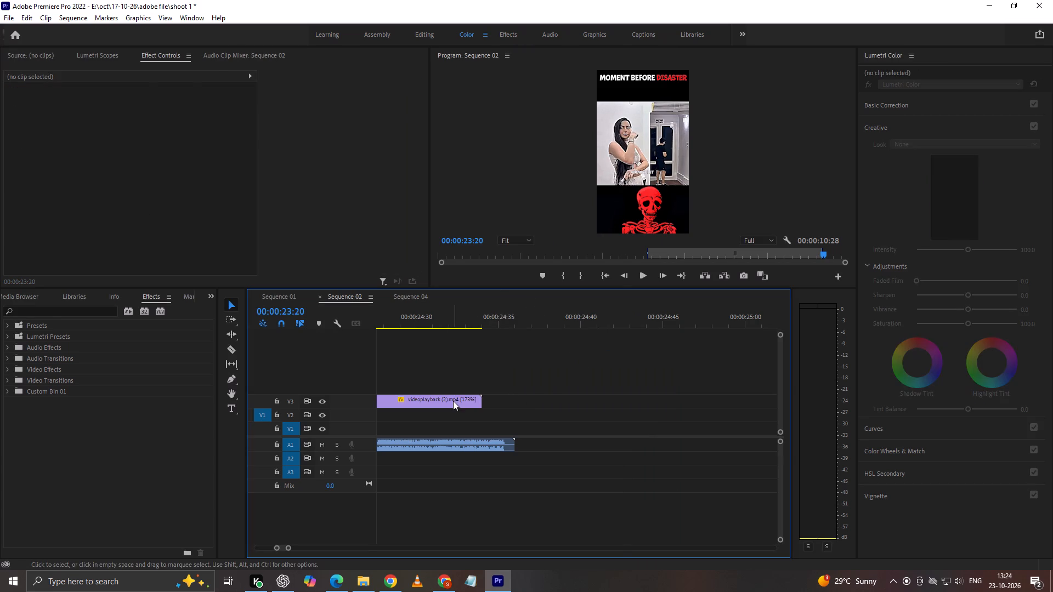
left_click(518, 351)
type("172.5")
key("Return")
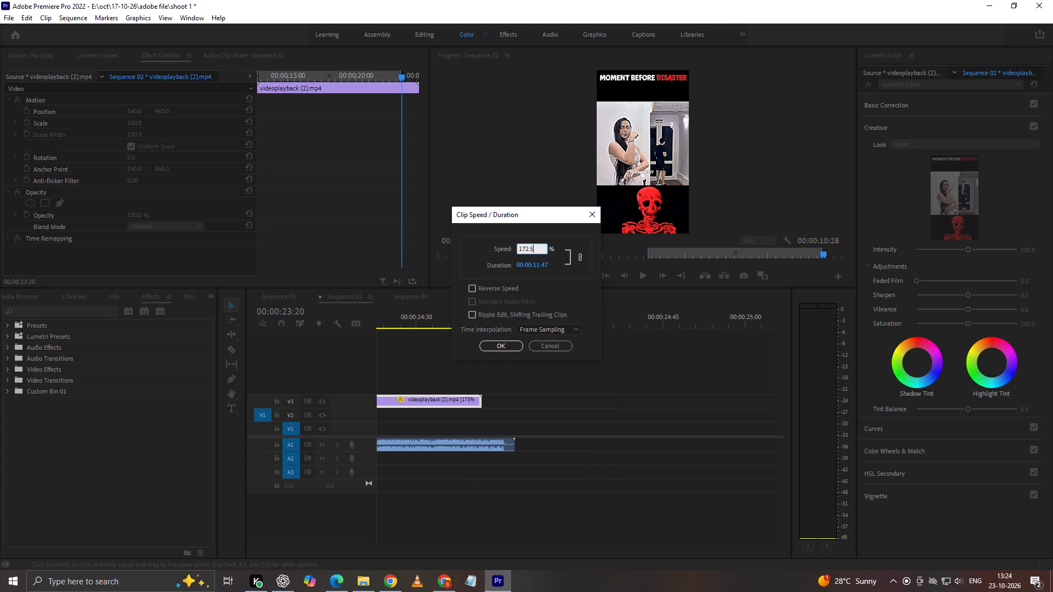
left_click(515, 441)
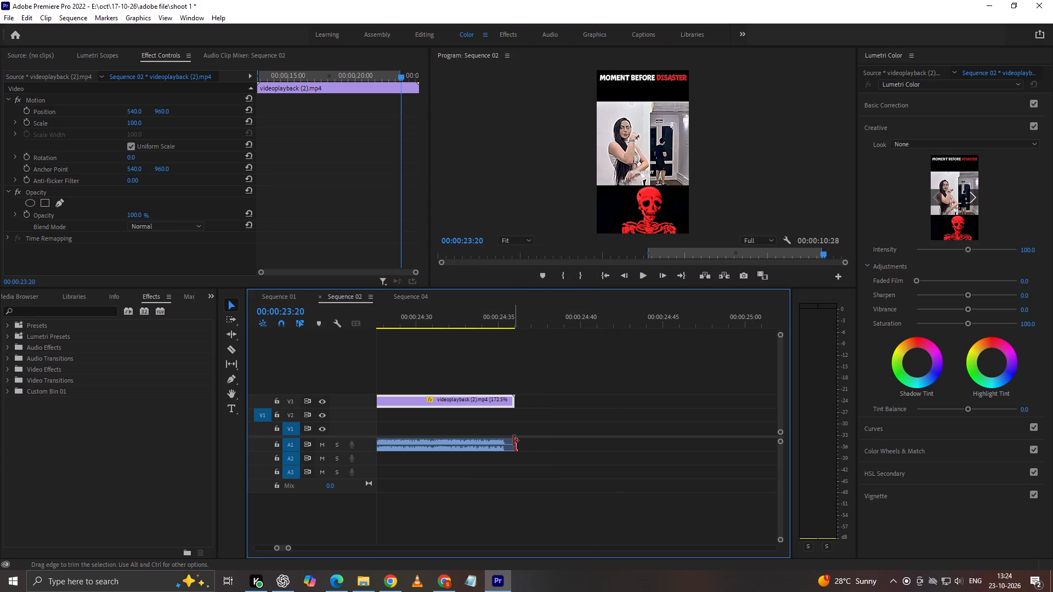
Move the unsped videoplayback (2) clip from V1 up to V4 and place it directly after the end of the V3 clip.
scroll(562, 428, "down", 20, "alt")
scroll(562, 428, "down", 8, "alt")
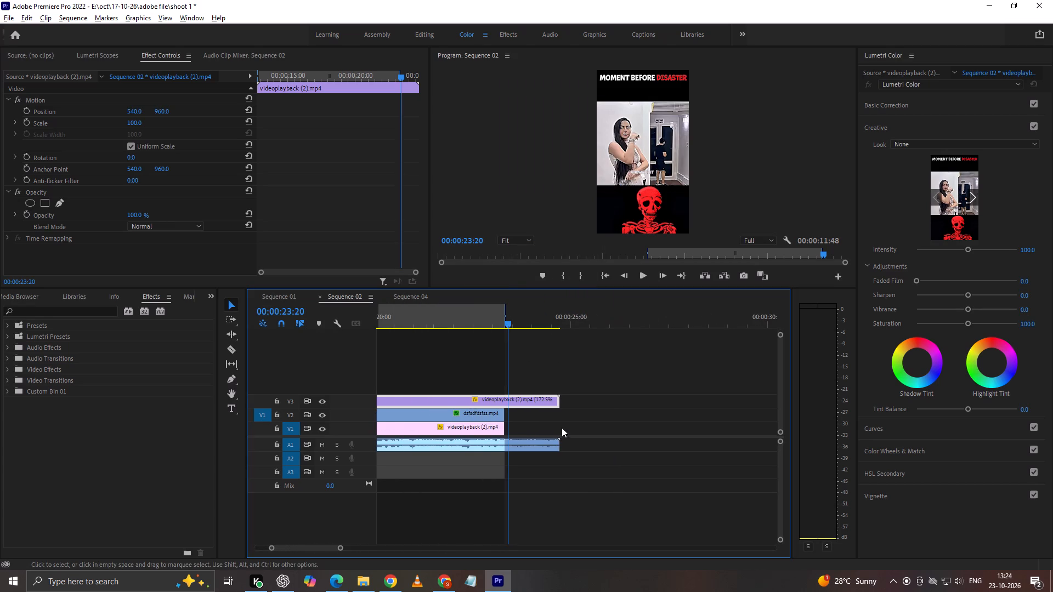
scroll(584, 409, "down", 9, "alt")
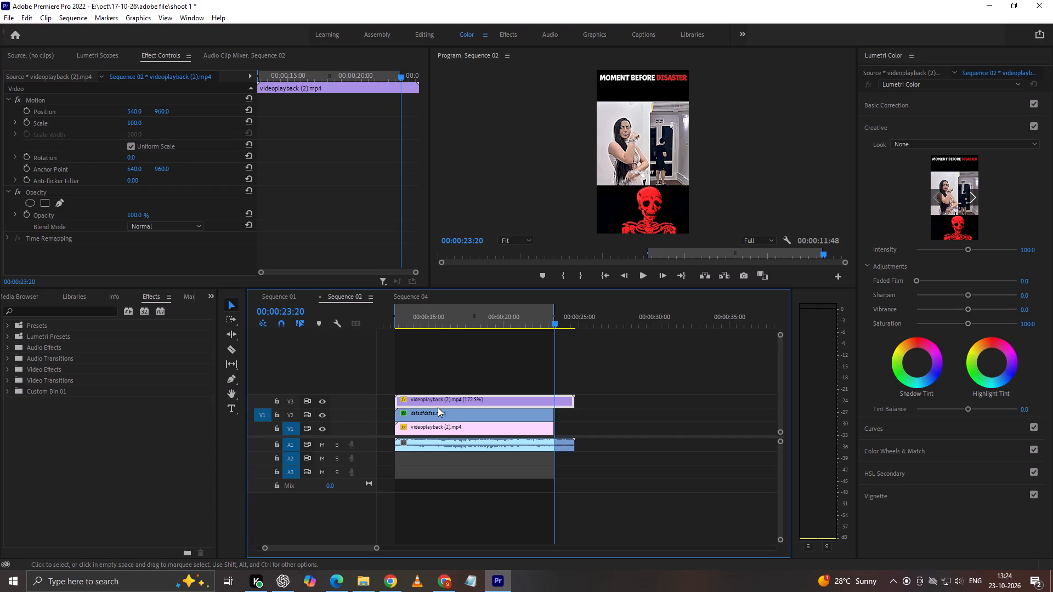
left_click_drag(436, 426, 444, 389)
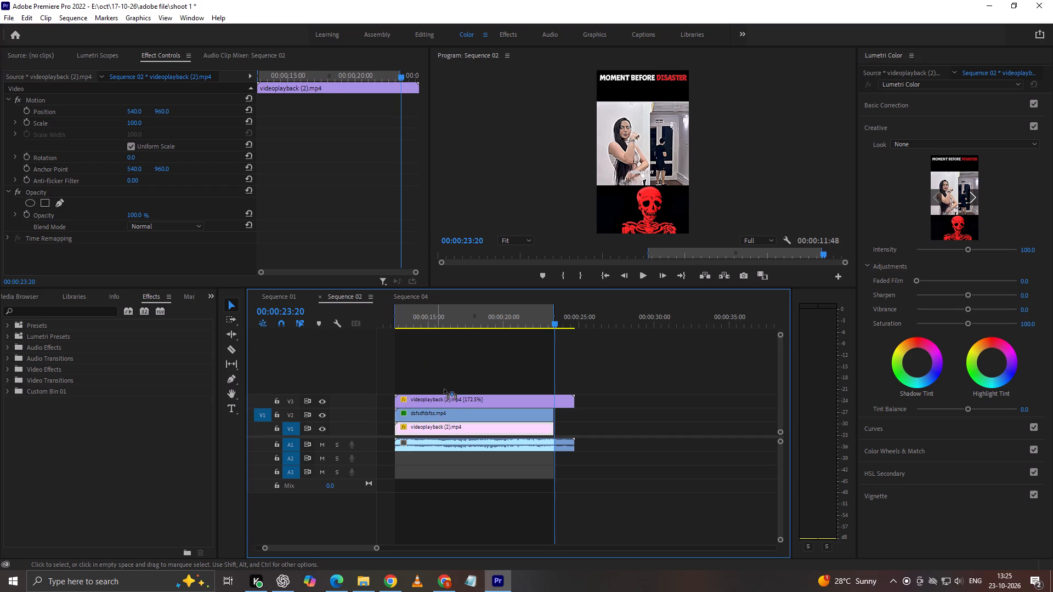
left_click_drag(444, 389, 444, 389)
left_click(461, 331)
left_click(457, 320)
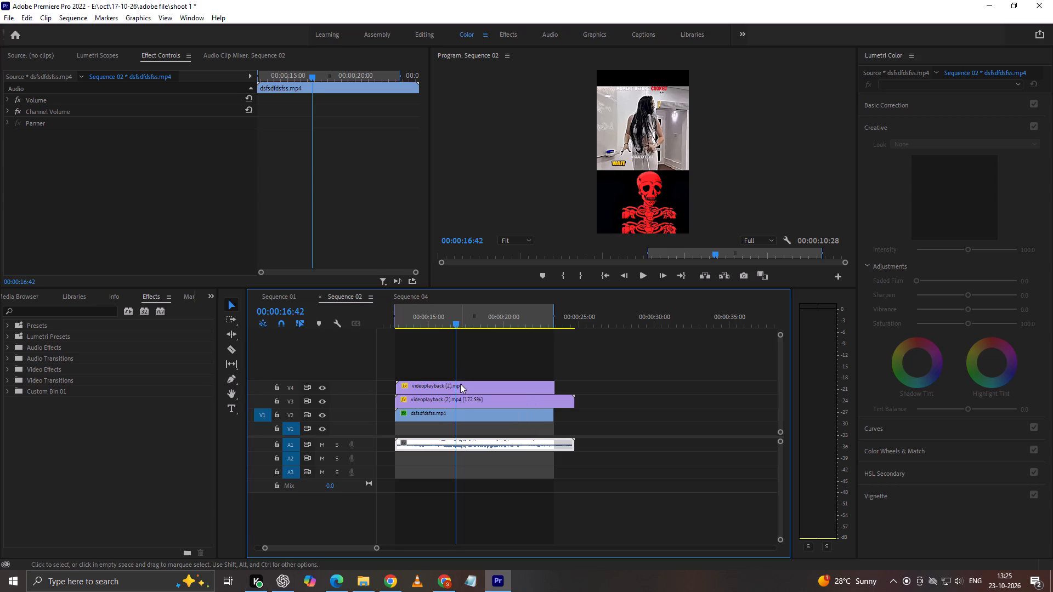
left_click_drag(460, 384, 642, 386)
Scrub through the clip on V4 and the start of the 172.5% clip to compare their footage.
left_click(661, 321)
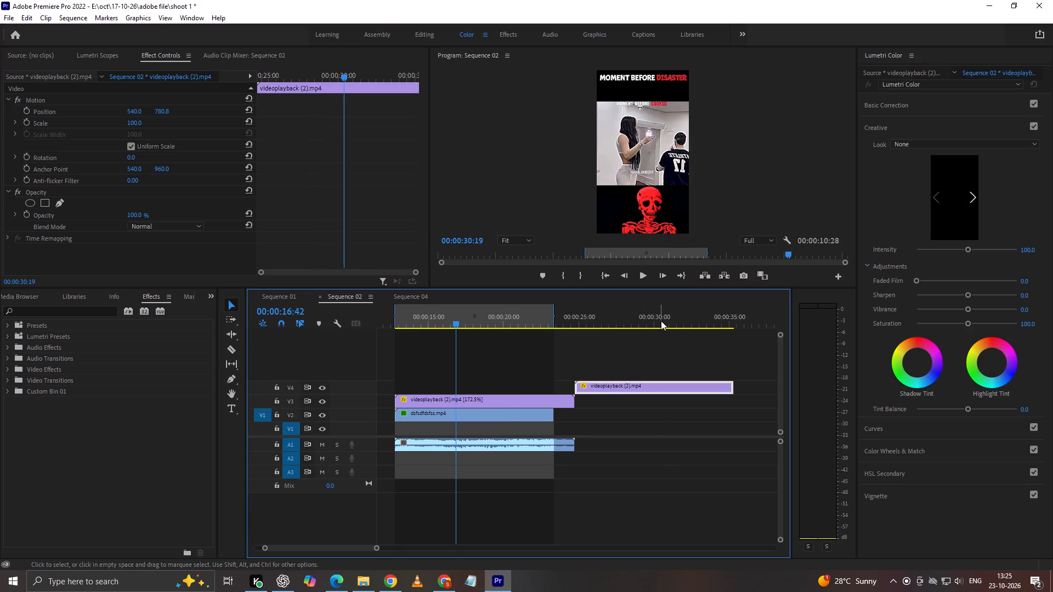
left_click_drag(630, 321, 584, 325)
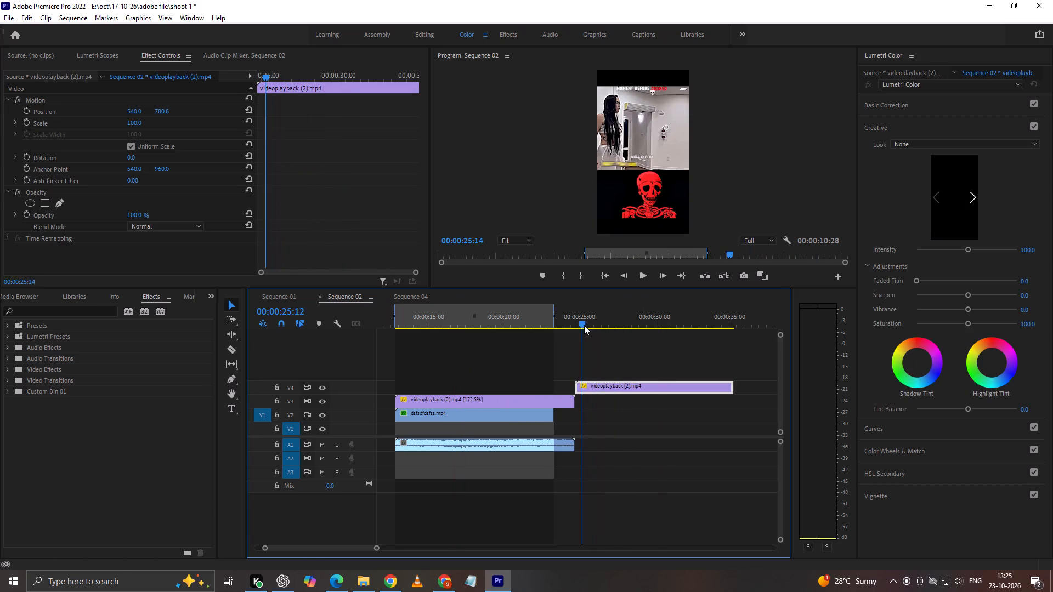
left_click_drag(584, 325, 683, 328)
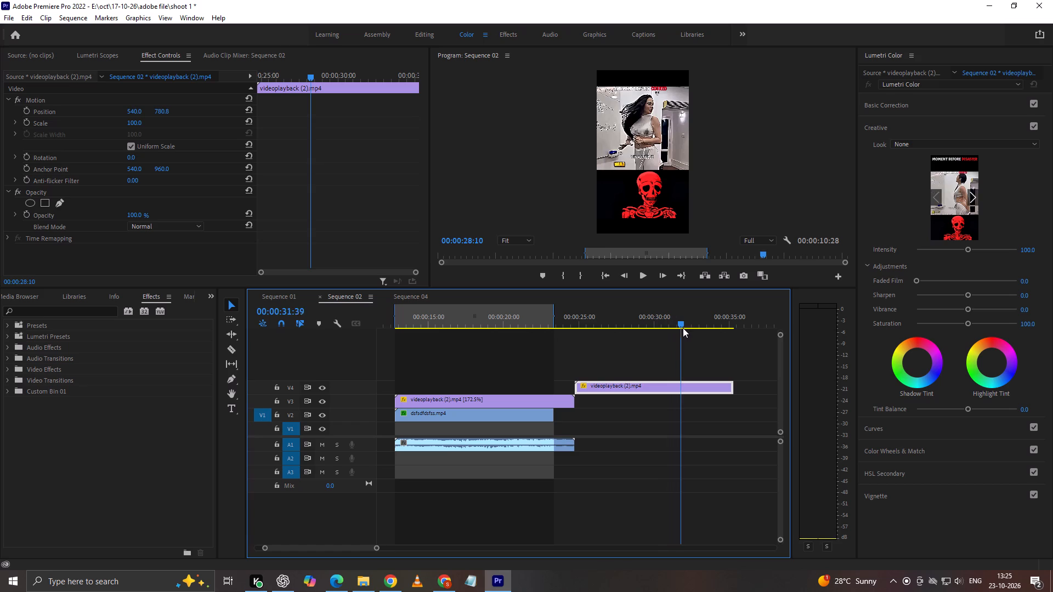
left_click_drag(683, 328, 706, 328)
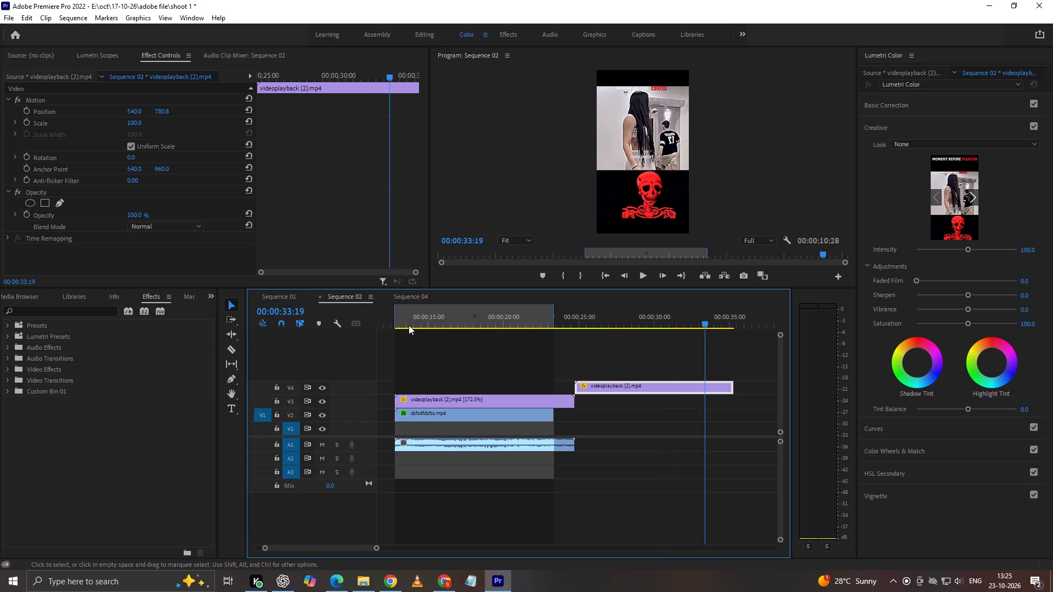
left_click(408, 325)
left_click_drag(407, 324, 403, 324)
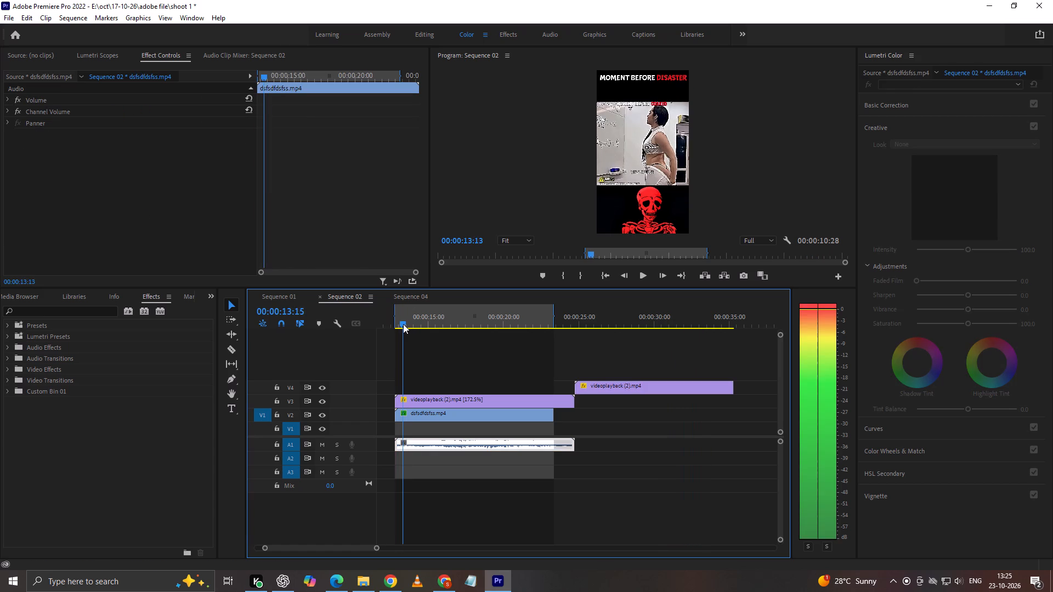
left_click_drag(403, 324, 420, 324)
Delete the unsped videoplayback (2) clip from V4.
left_click(637, 386)
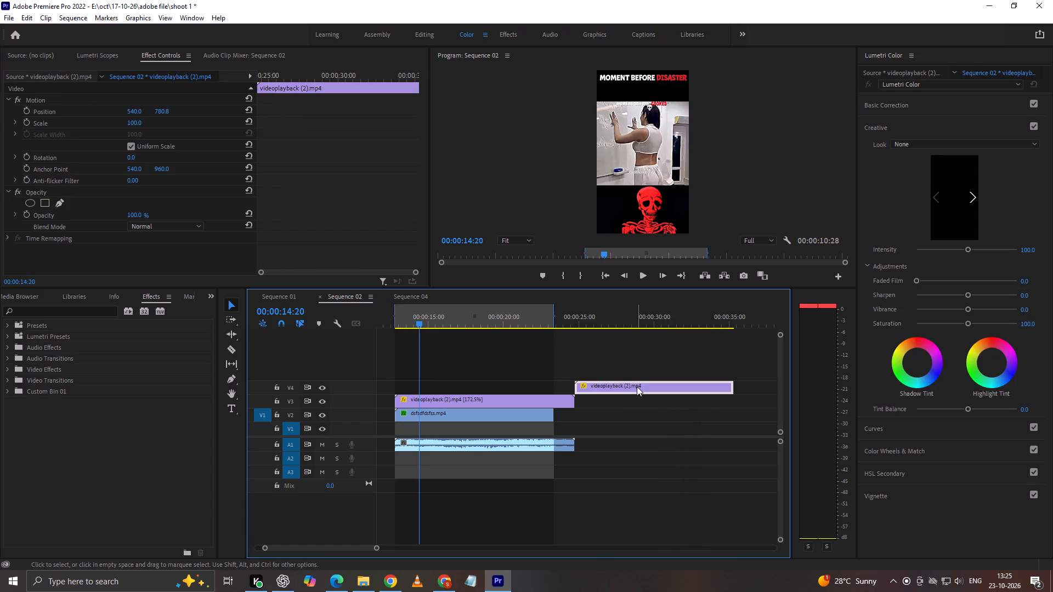
key("Delete")
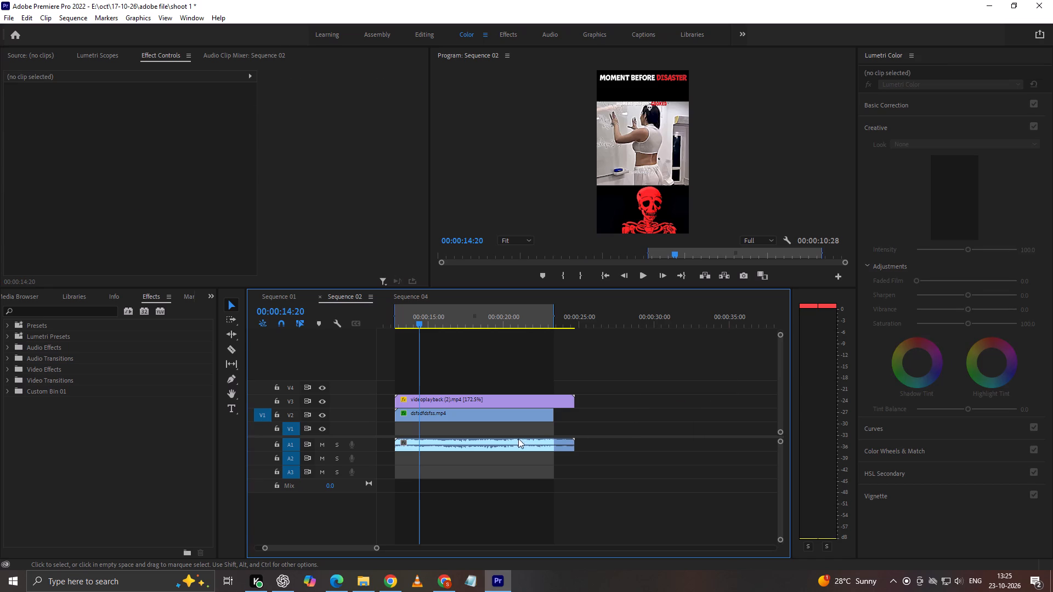
Move the 172.5% videoplayback (2) clip from V3 down to V1, beneath the webcam clip kept on V2.
left_click(432, 413)
left_click_drag(431, 415, 432, 390)
left_click_drag(439, 400, 439, 425)
left_click_drag(443, 388, 445, 415)
Extend the end of the webcam clip on V2 to match the end of the V1 clip and A1 audio.
left_click_drag(553, 416, 580, 416)
left_click(584, 446)
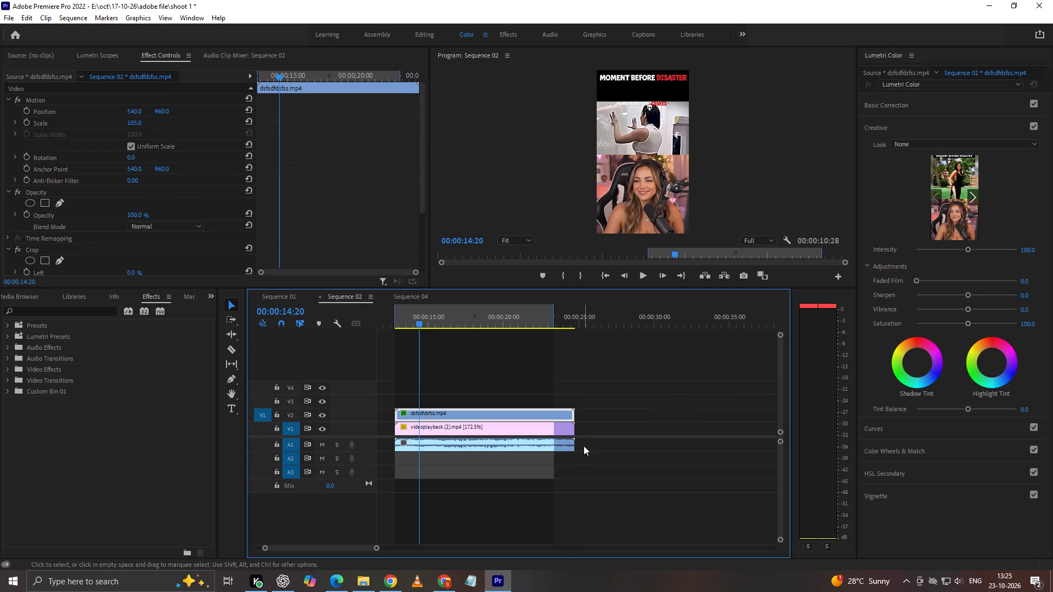
left_click(500, 482)
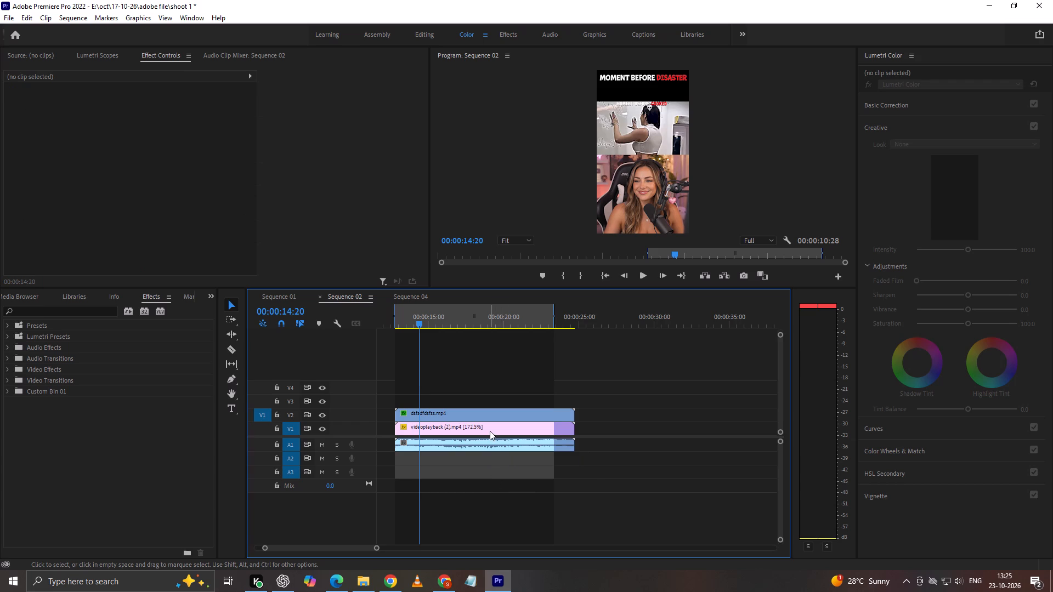
Scale the V1 videoplayback (2) clip to 121.5 and position it at 549.7, 729.2 so its footage fills the area above the webcam clip.
left_click(486, 415)
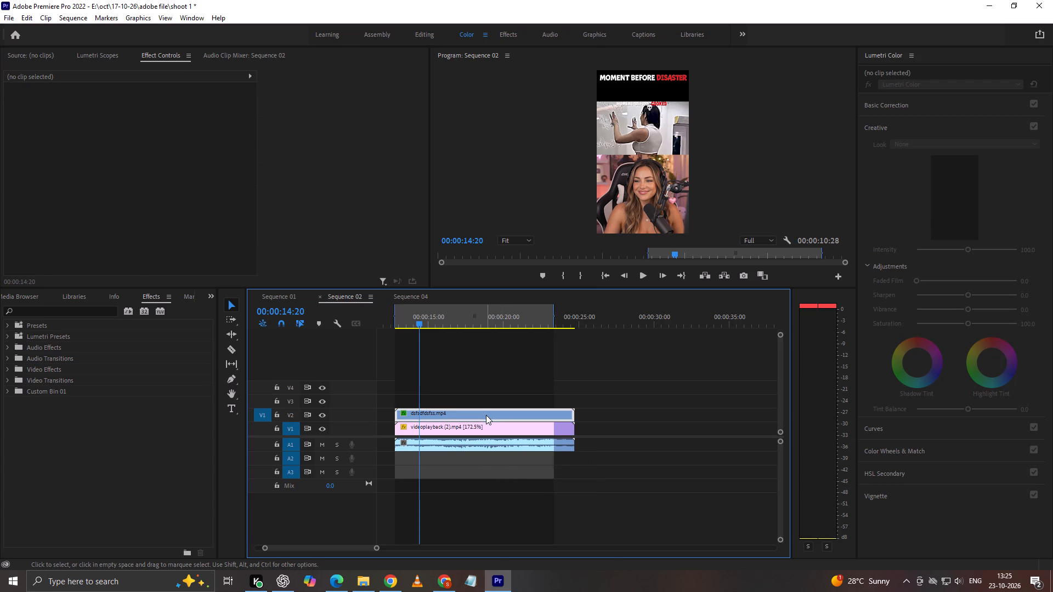
left_click(486, 423)
left_click(133, 103)
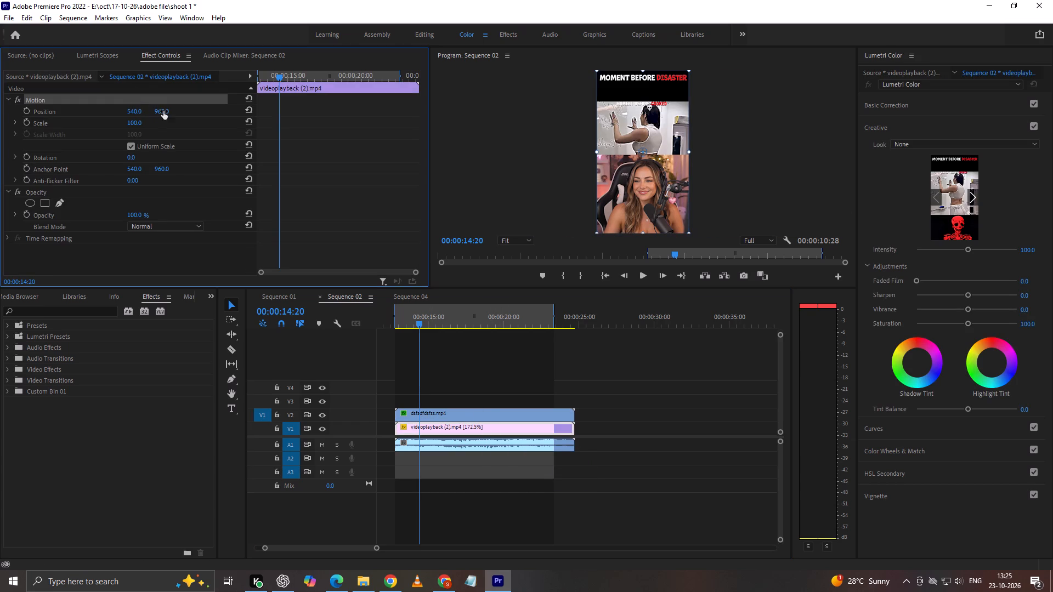
left_click_drag(163, 111, 179, 100)
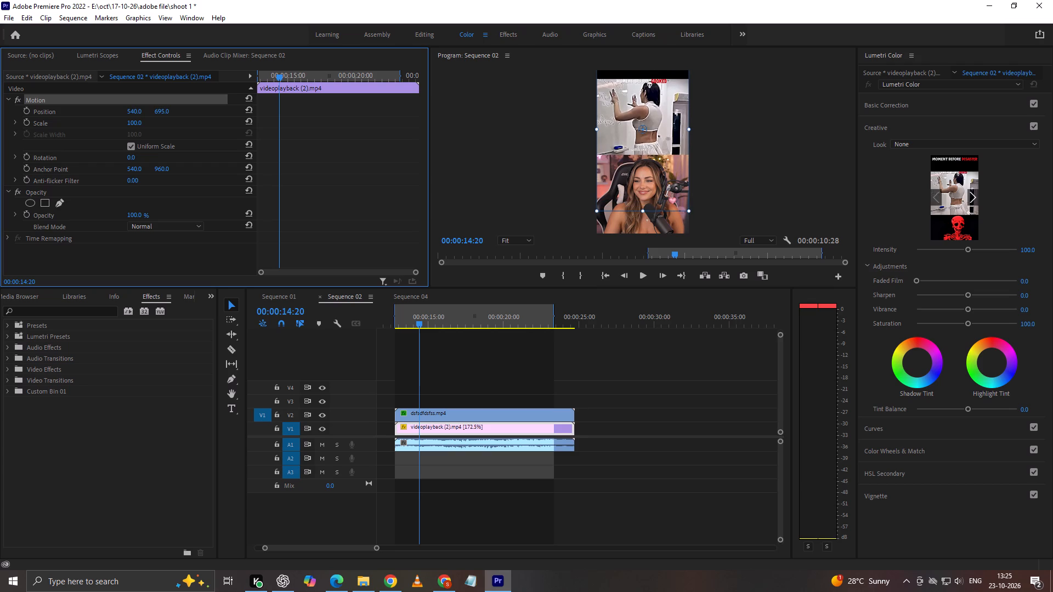
left_click_drag(179, 100, 235, 100)
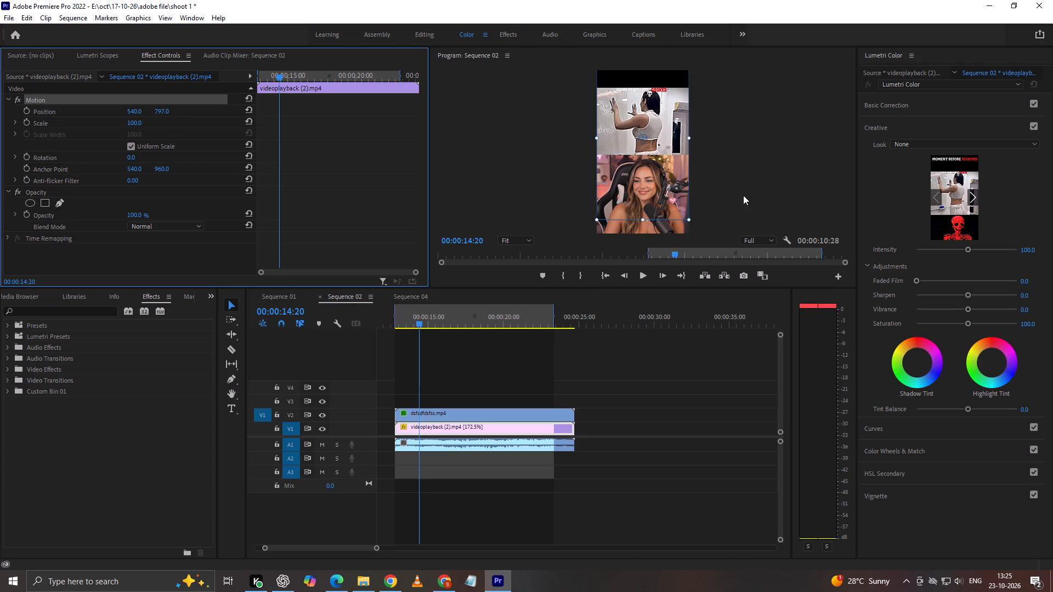
key("grave")
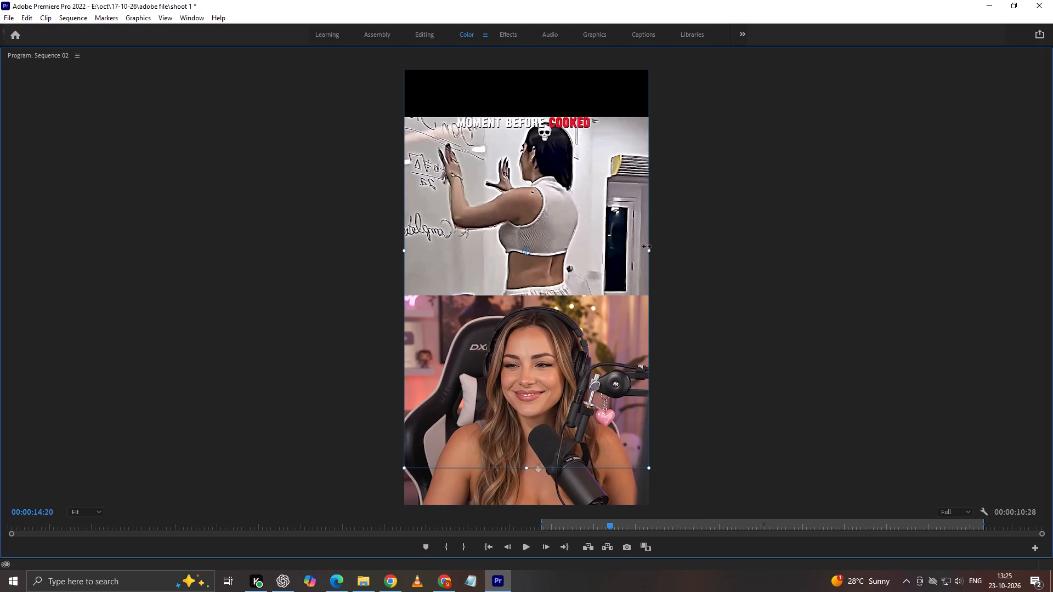
left_click_drag(647, 246, 673, 237)
left_click_drag(584, 252, 584, 245)
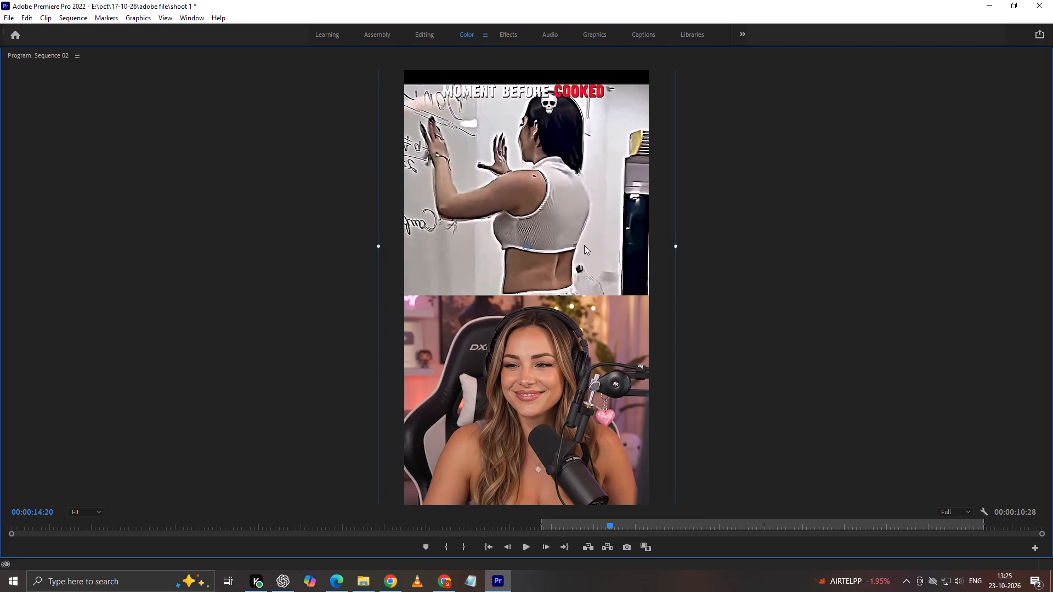
left_click_drag(584, 245, 567, 146)
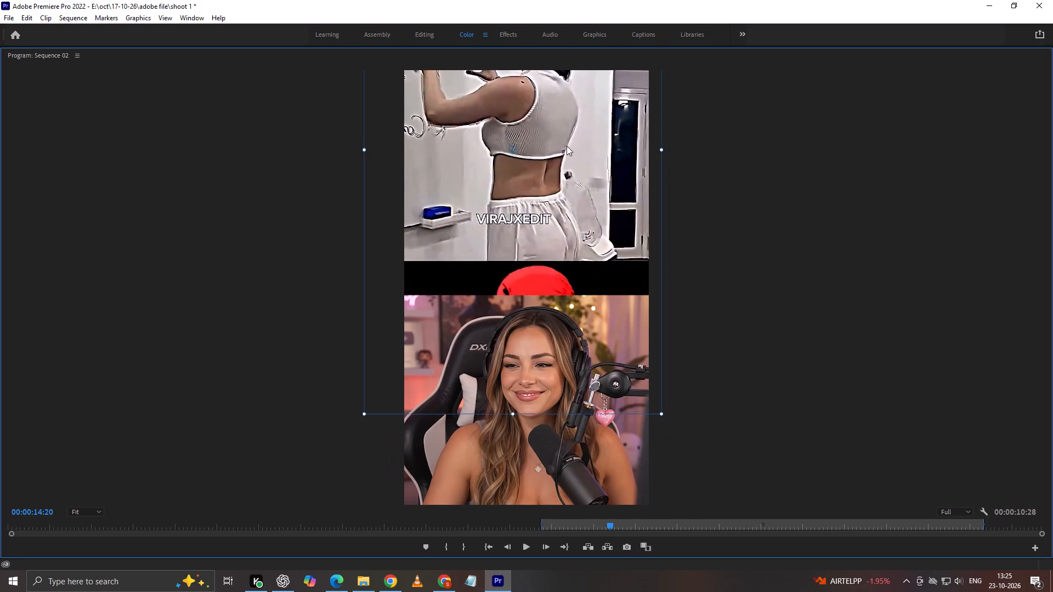
left_click_drag(567, 146, 586, 235)
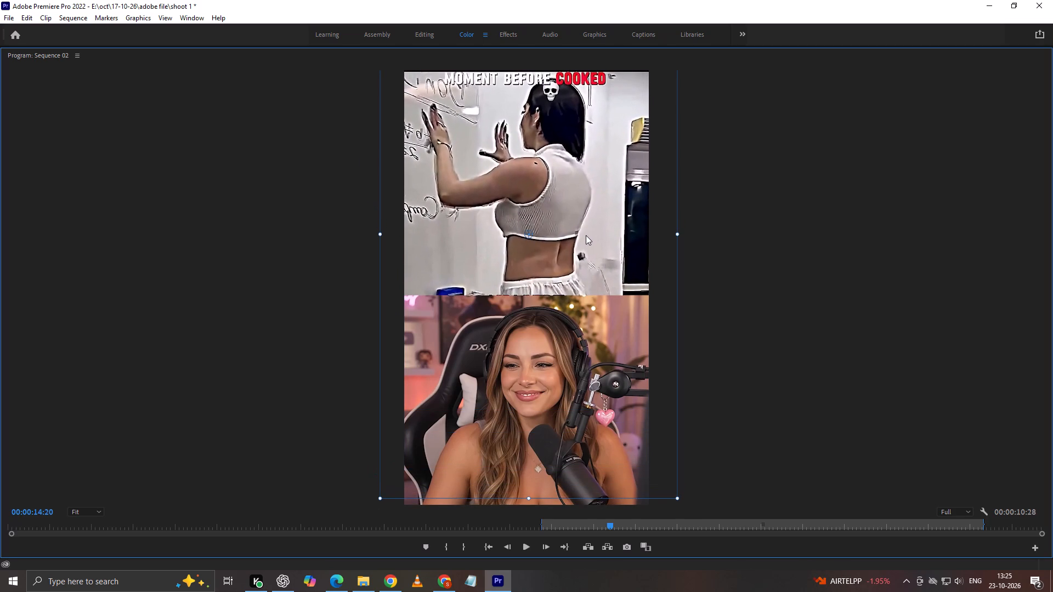
left_click_drag(586, 235, 586, 236)
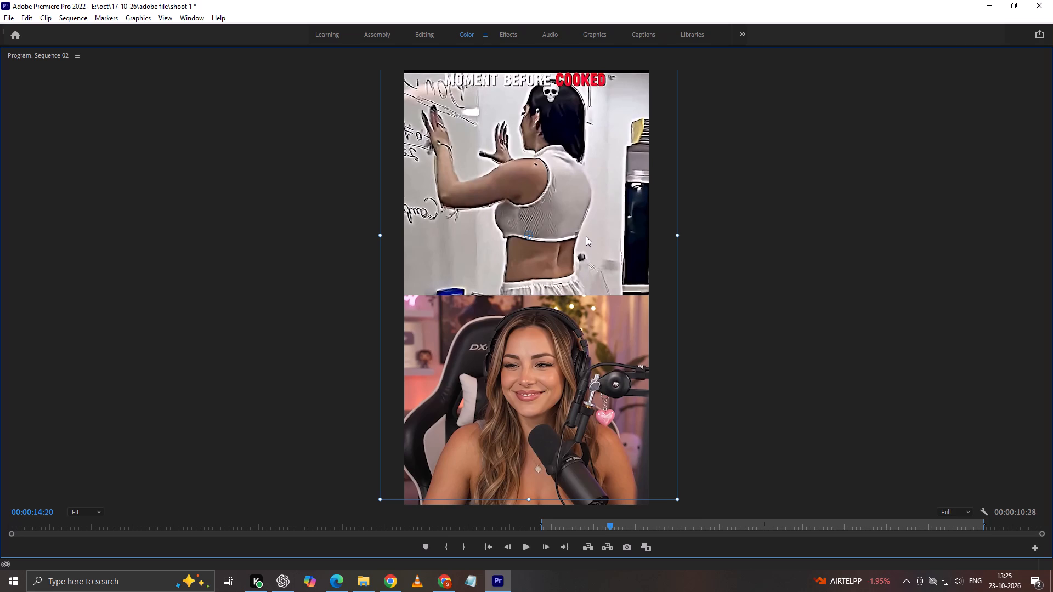
key("grave")
left_click(641, 381)
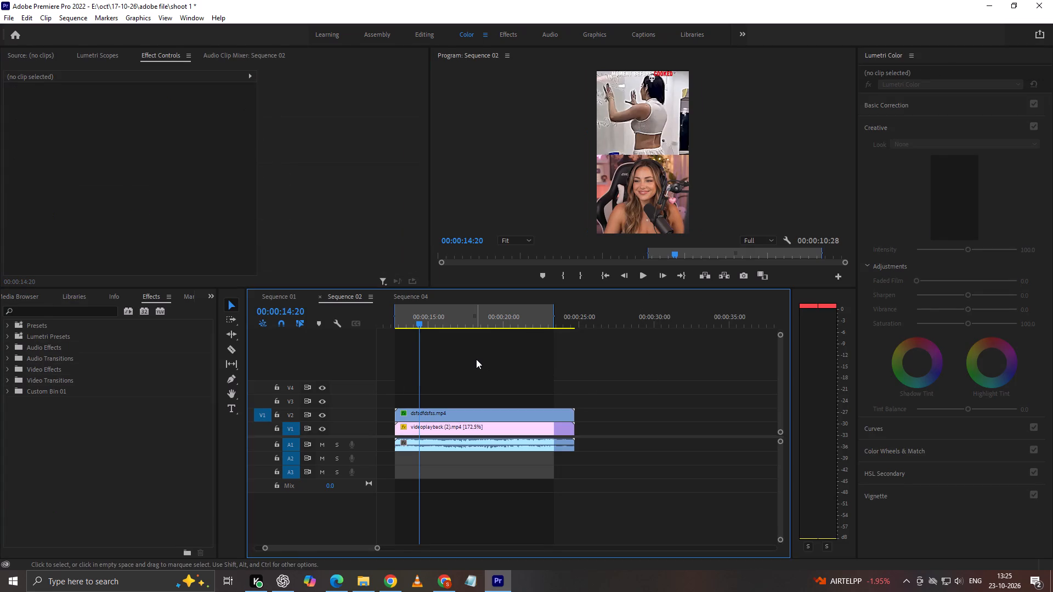
Play Sequence 02 from near the start of the clips to their end to review the combined layout, and return the playhead before the clips.
key("space")
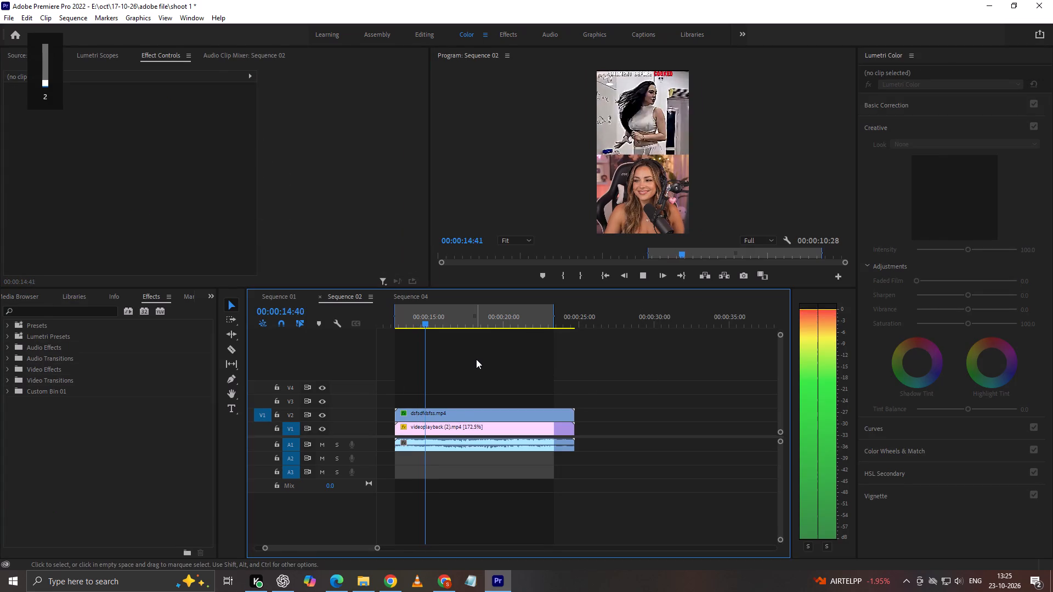
key("space")
left_click(402, 319)
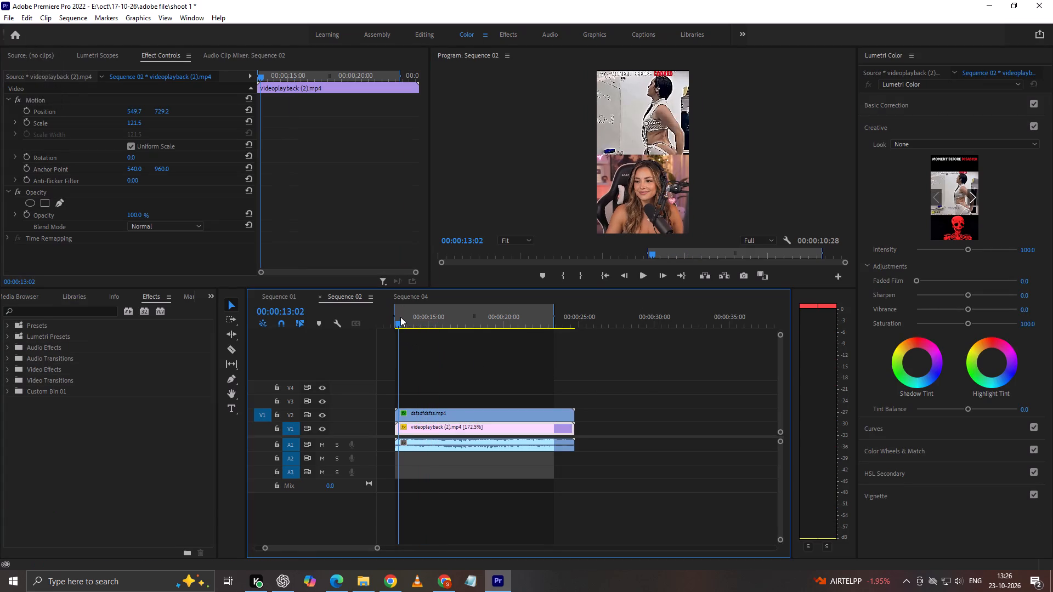
key("space")
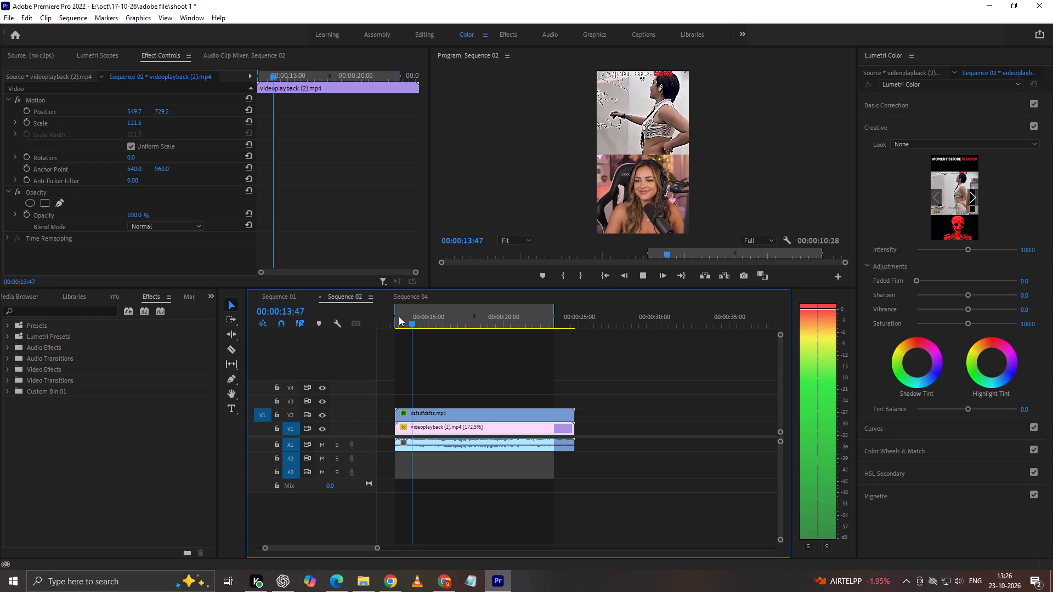
key("space")
key("space")
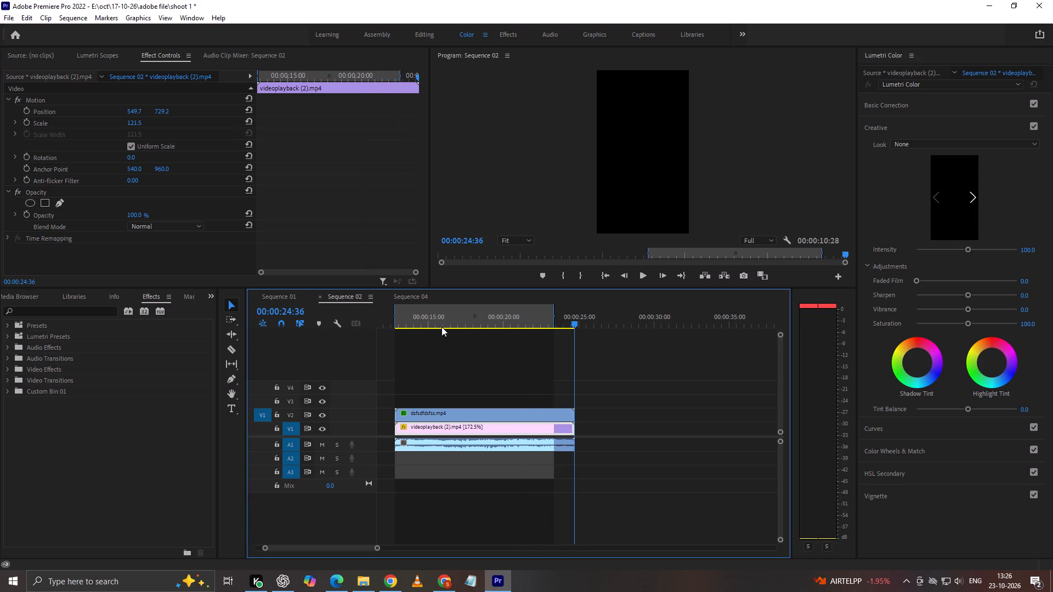
left_click_drag(437, 319, 390, 319)
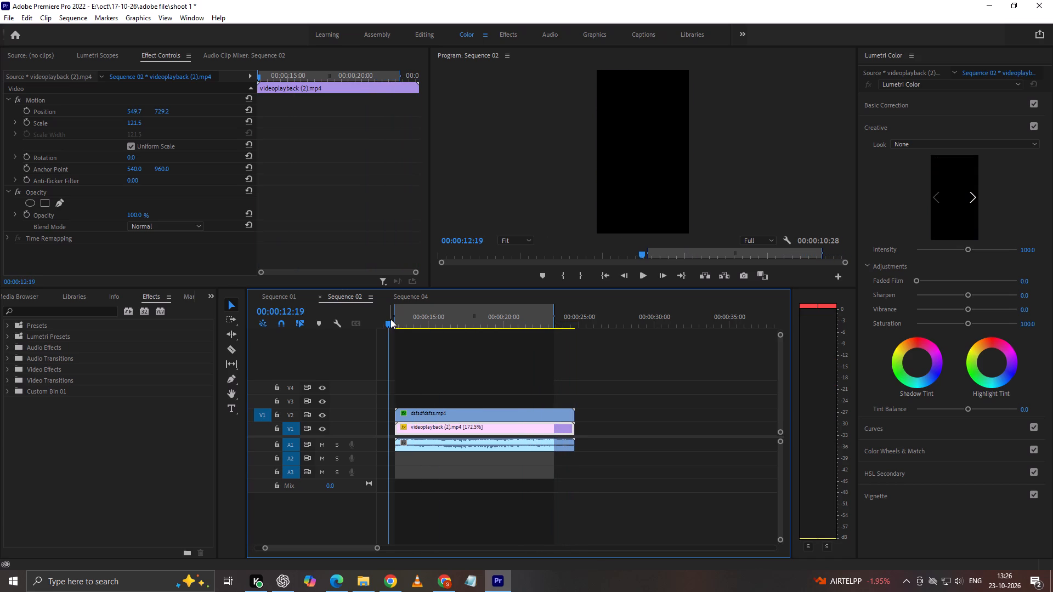
Play the opening of the webcam and videoplayback (2) clip group in Sequence 02.
key("space")
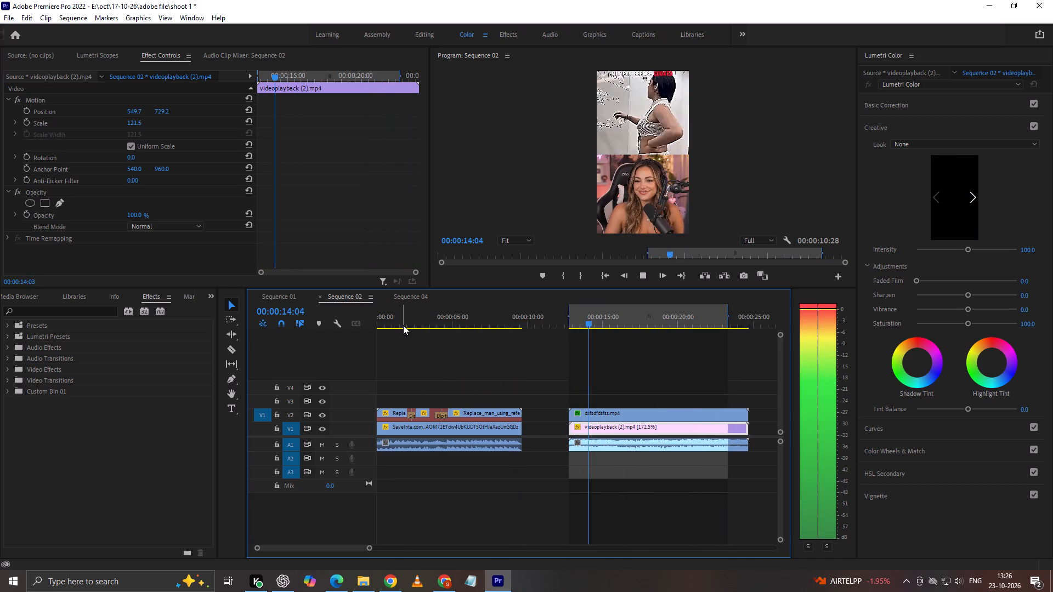
key("space")
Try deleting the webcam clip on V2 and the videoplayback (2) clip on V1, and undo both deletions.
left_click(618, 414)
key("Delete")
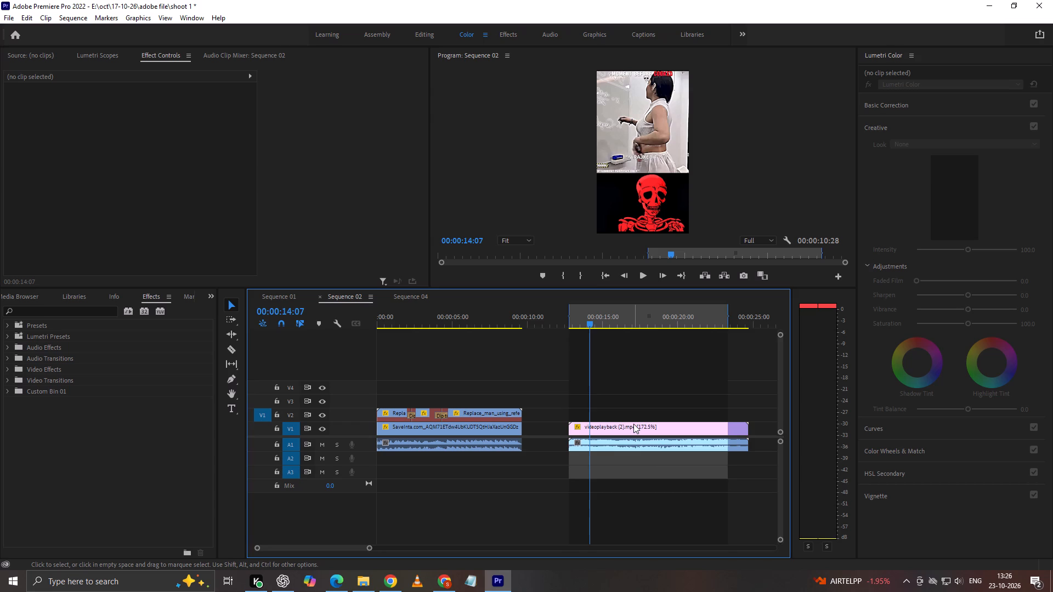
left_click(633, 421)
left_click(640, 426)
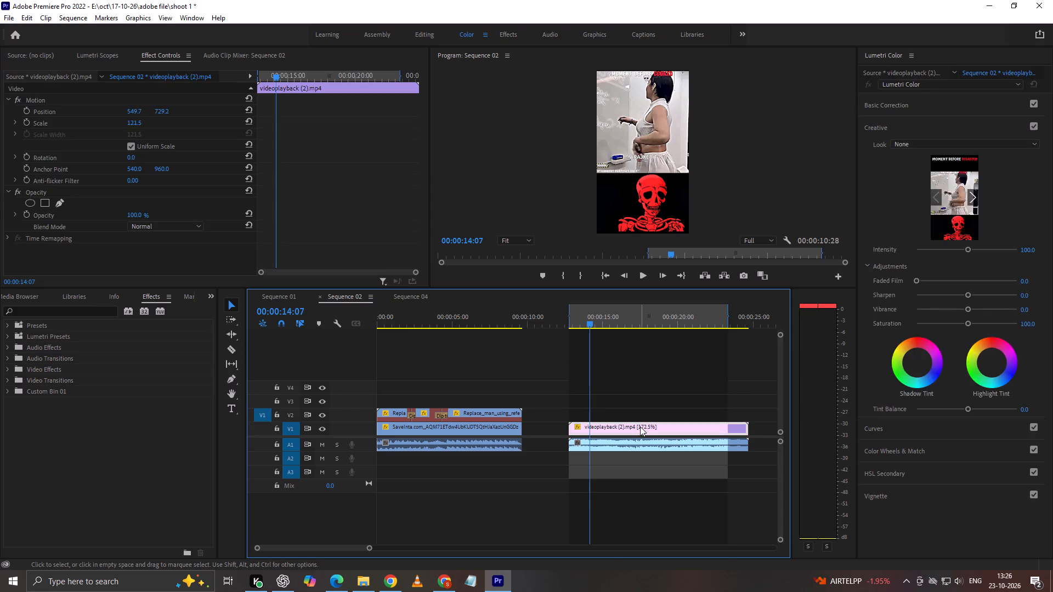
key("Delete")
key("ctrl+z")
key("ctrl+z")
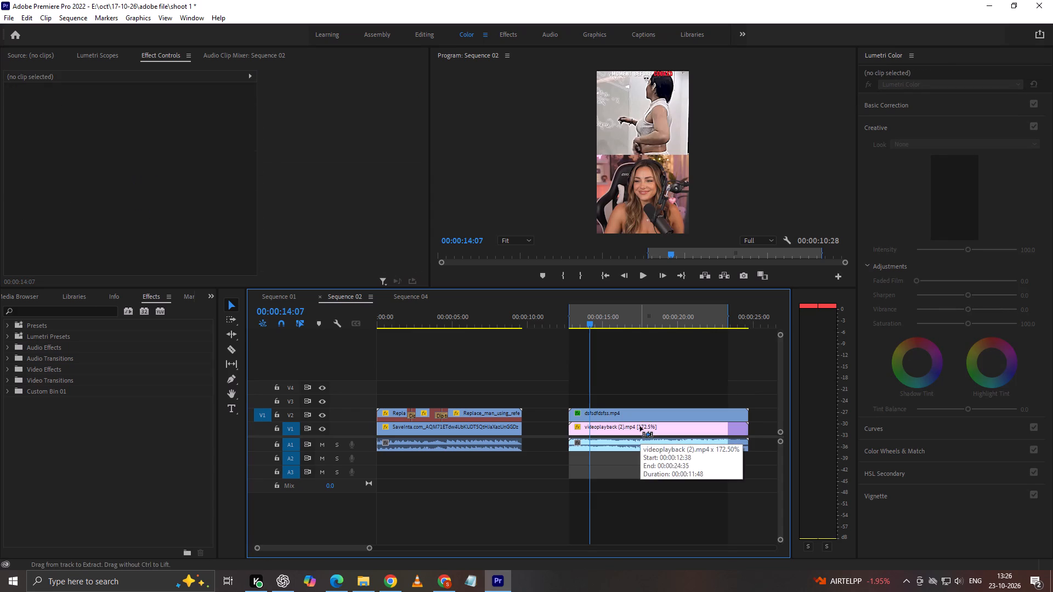
Delete the 172.5% videoplayback (2) clip from V1 beneath the webcam clip and save the project.
left_click(640, 426)
key("Delete")
key("ctrl+s")
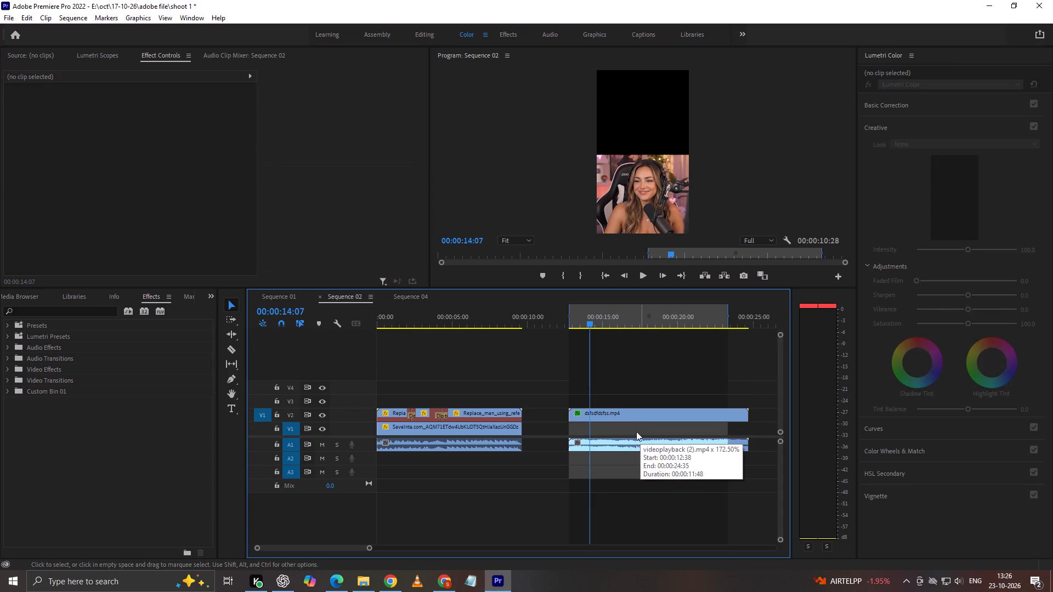
Switch to the Downloads folder, play the WhatsApp Audio file dated 2026-10-22 in VLC, and close the player.
left_click(348, 583)
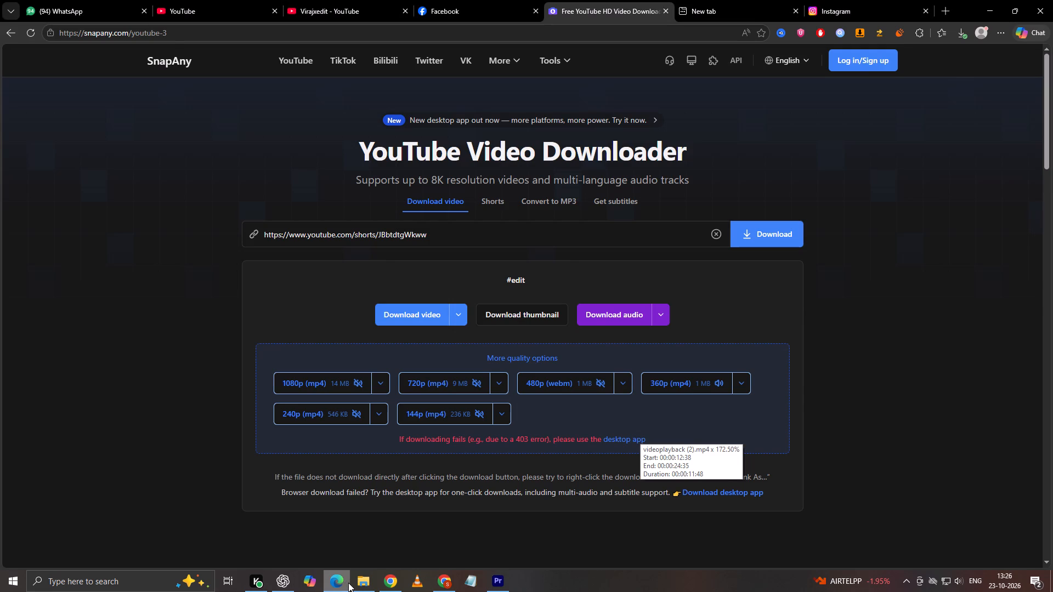
left_click(365, 578)
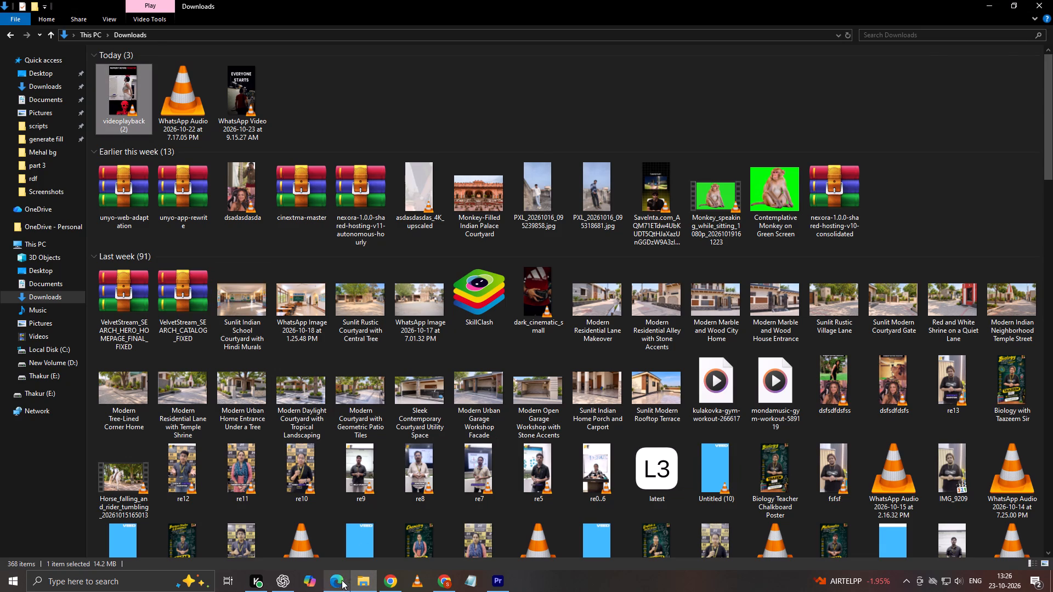
left_click(342, 580)
left_click(367, 587)
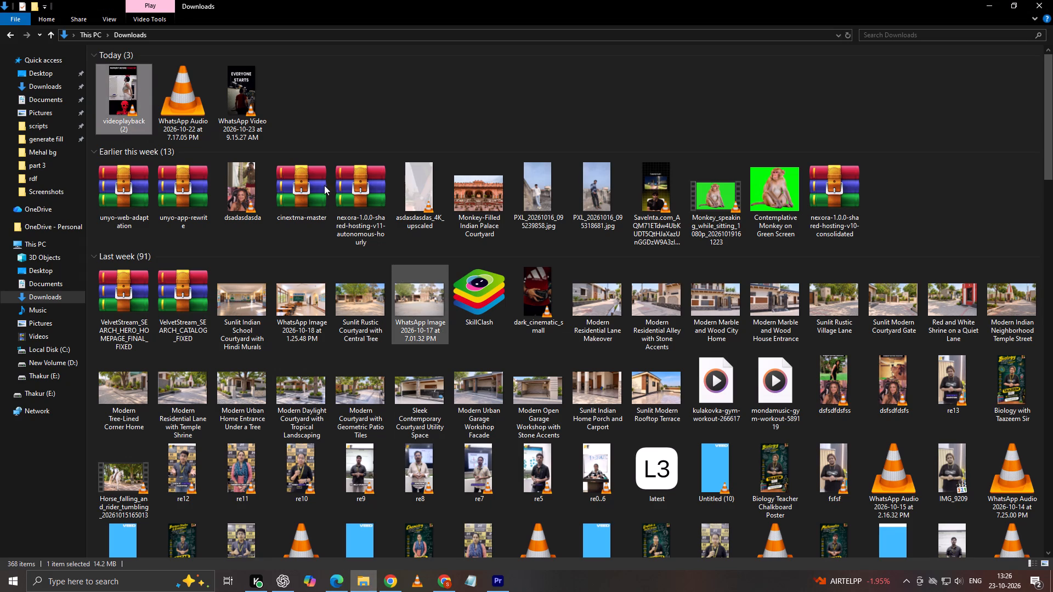
double_click(197, 96)
double_click(413, 380)
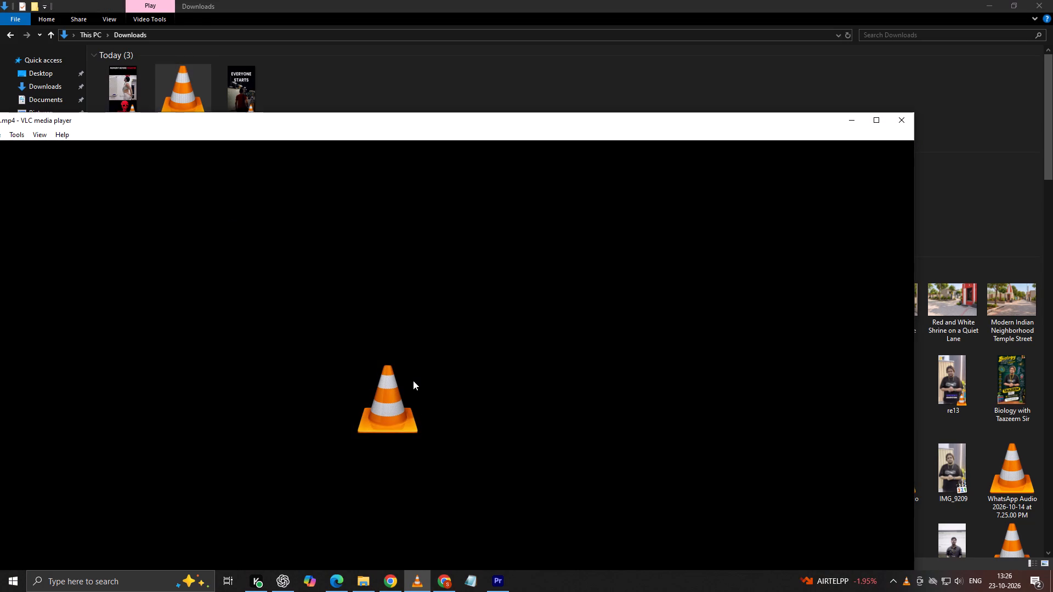
left_click_drag(728, 122, 848, 38)
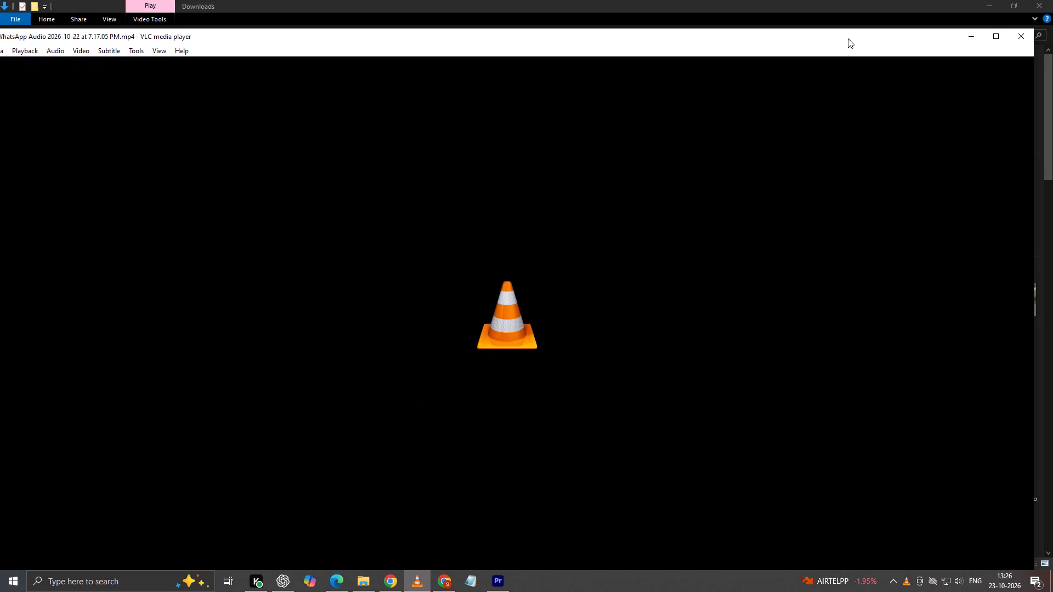
double_click(582, 258)
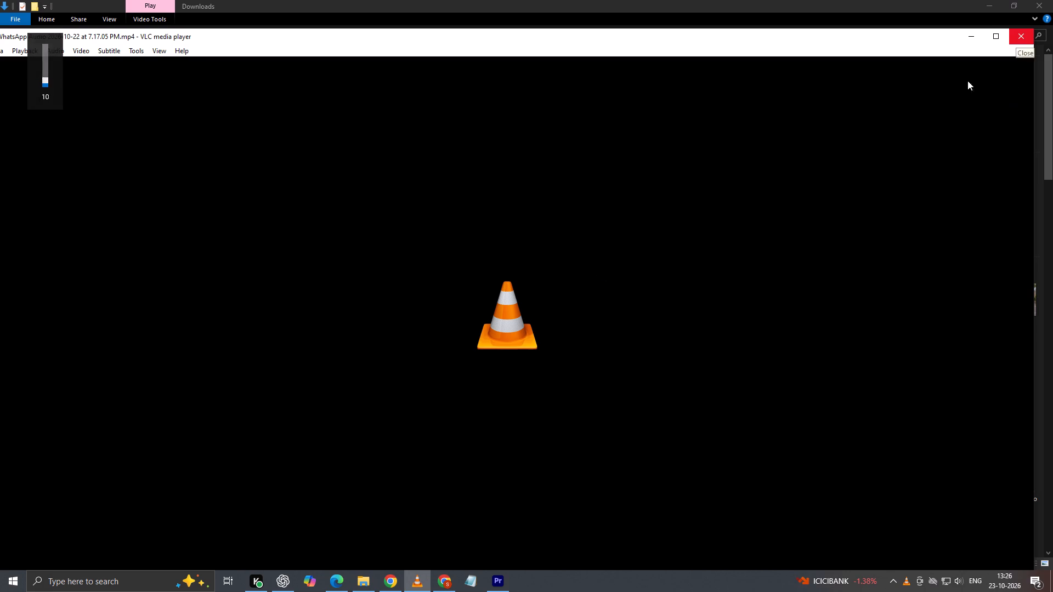
double_click(695, 289)
left_click(1014, 37)
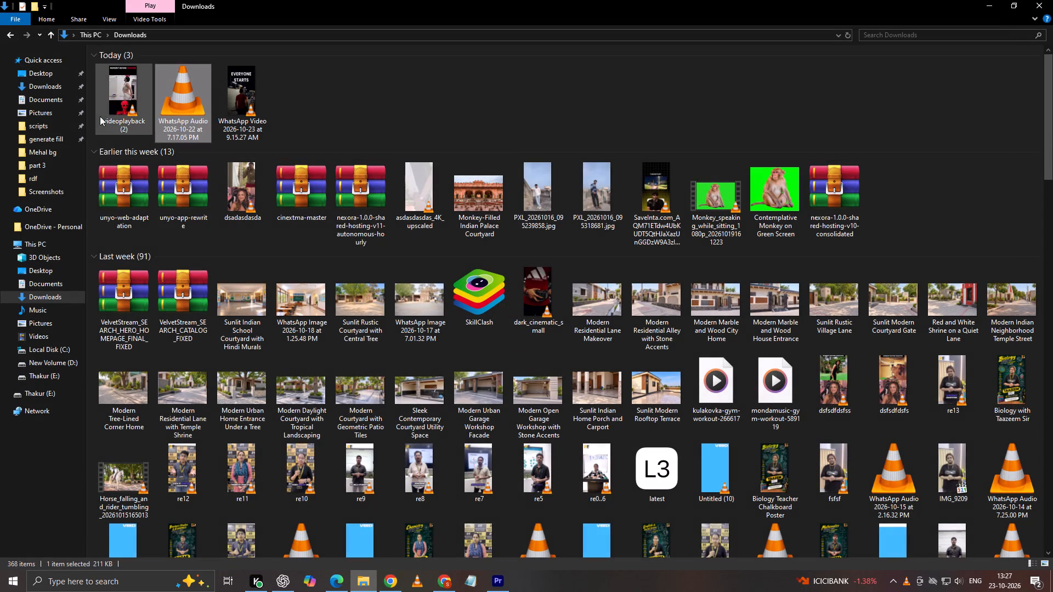
Permanently delete today's three files from Downloads: videoplayback (2), the WhatsApp Audio and the WhatsApp Video.
left_click(126, 110)
left_click_drag(344, 117, 132, 101)
key("shift+Delete")
key("Return")
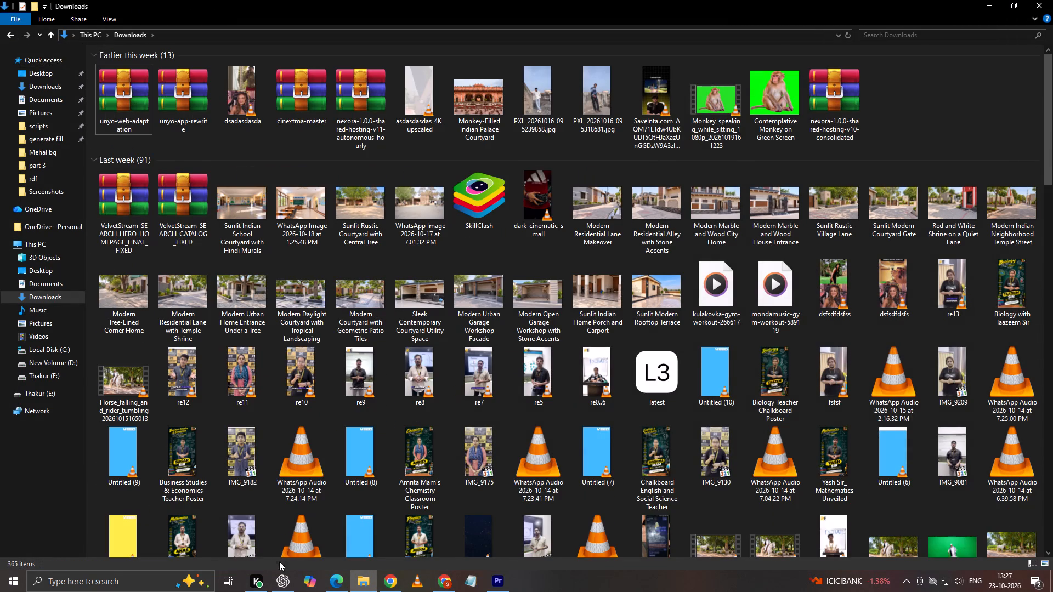
Switch to Edge and close the Virajxedit YouTube channel tab.
left_click(334, 583)
left_click(379, 0)
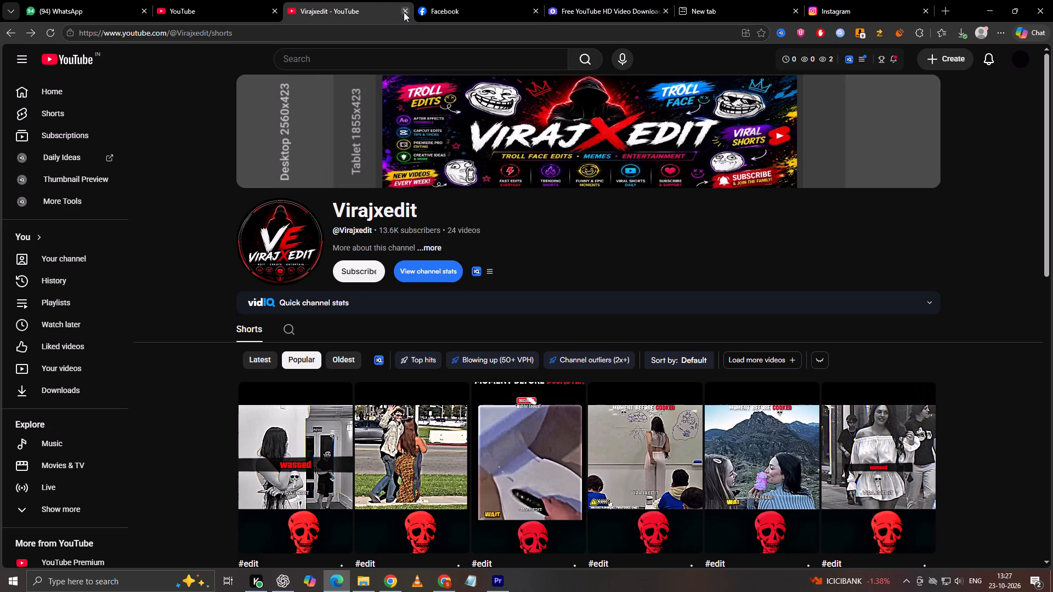
left_click(404, 12)
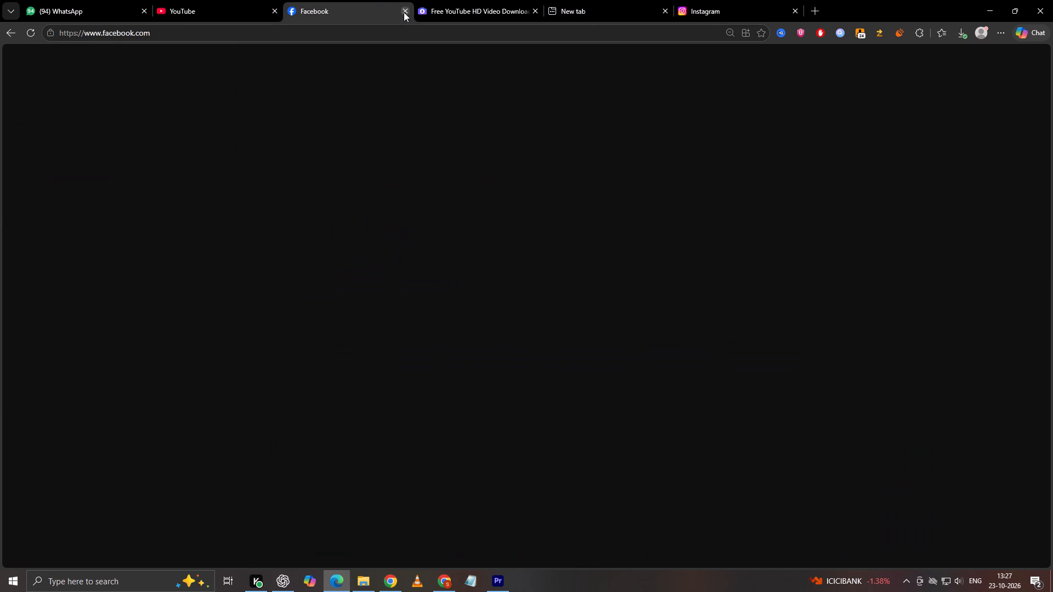
Reload the YouTube home feed twice and look through its suggested Shorts for a reference edit.
left_click(215, 0)
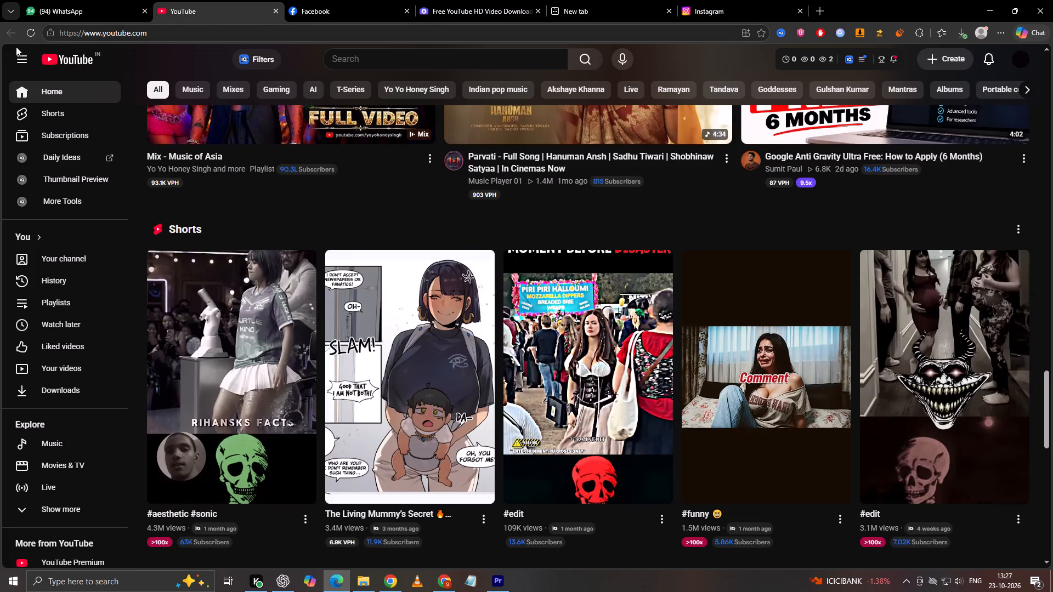
left_click(63, 54)
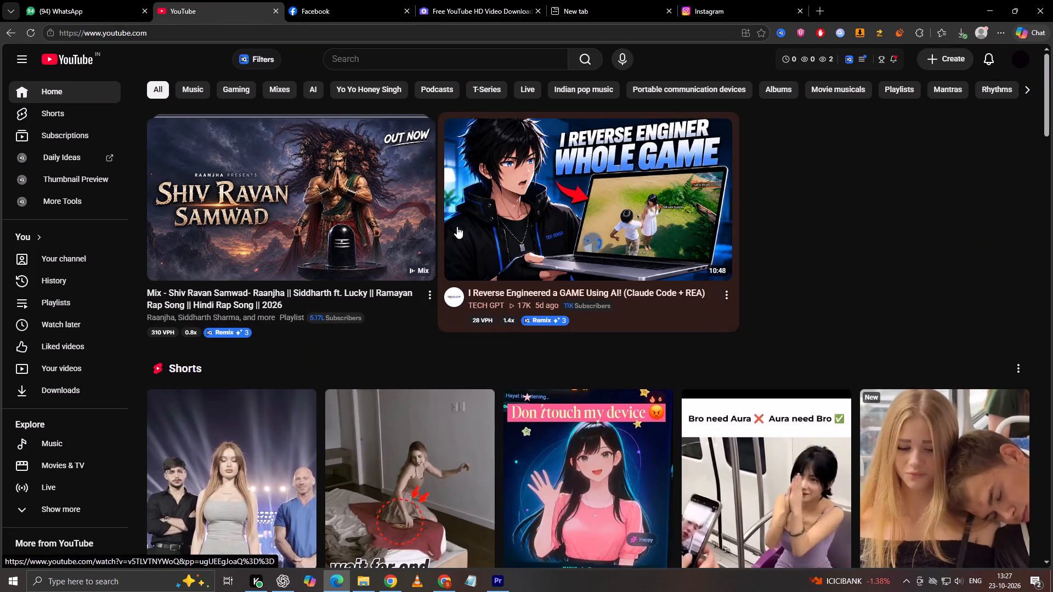
scroll(457, 226, "down", 3)
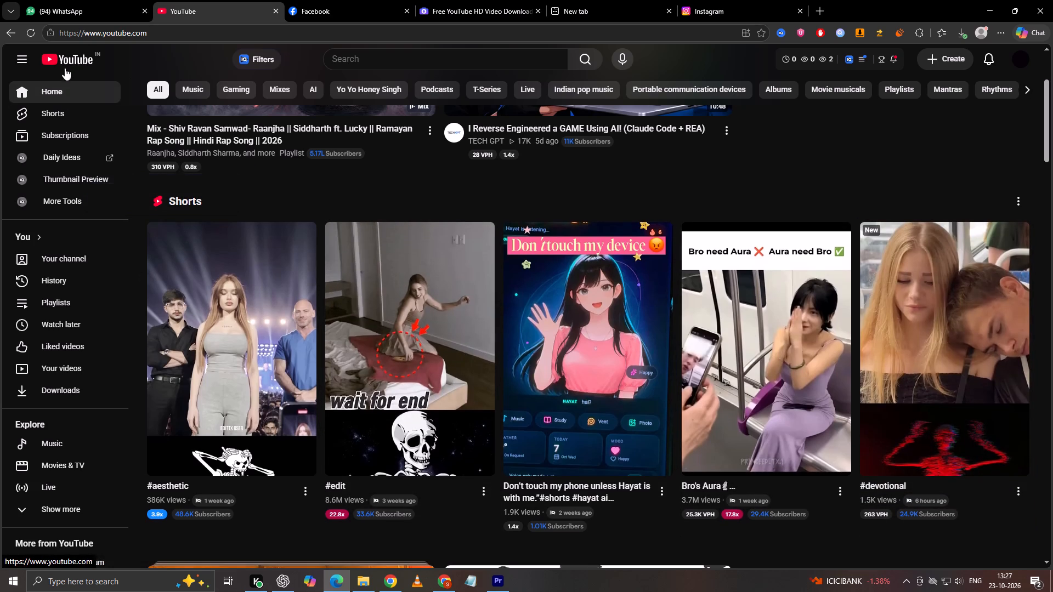
left_click(68, 54)
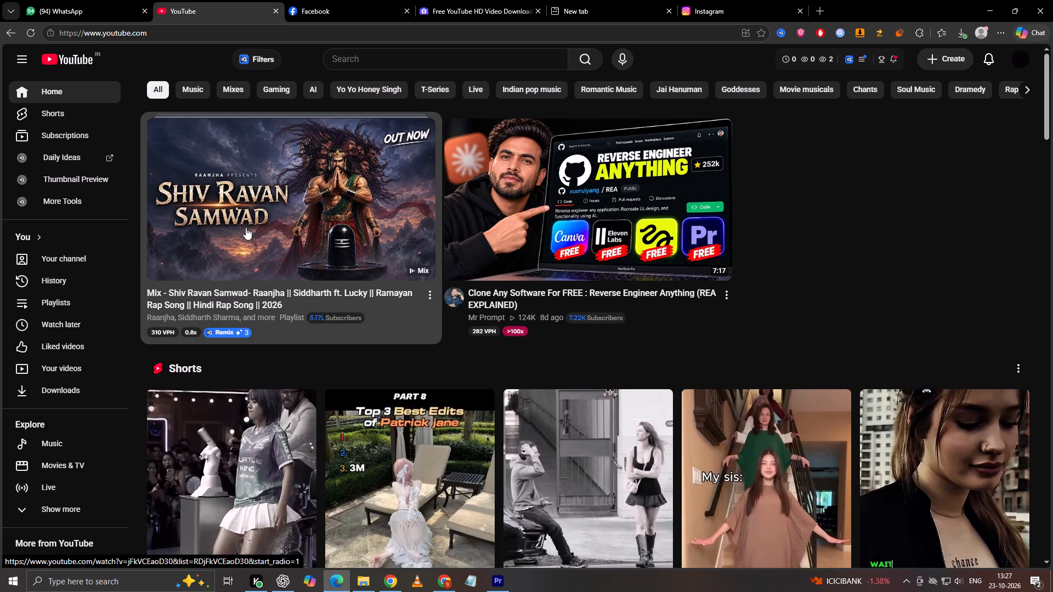
scroll(246, 227, "down", 2)
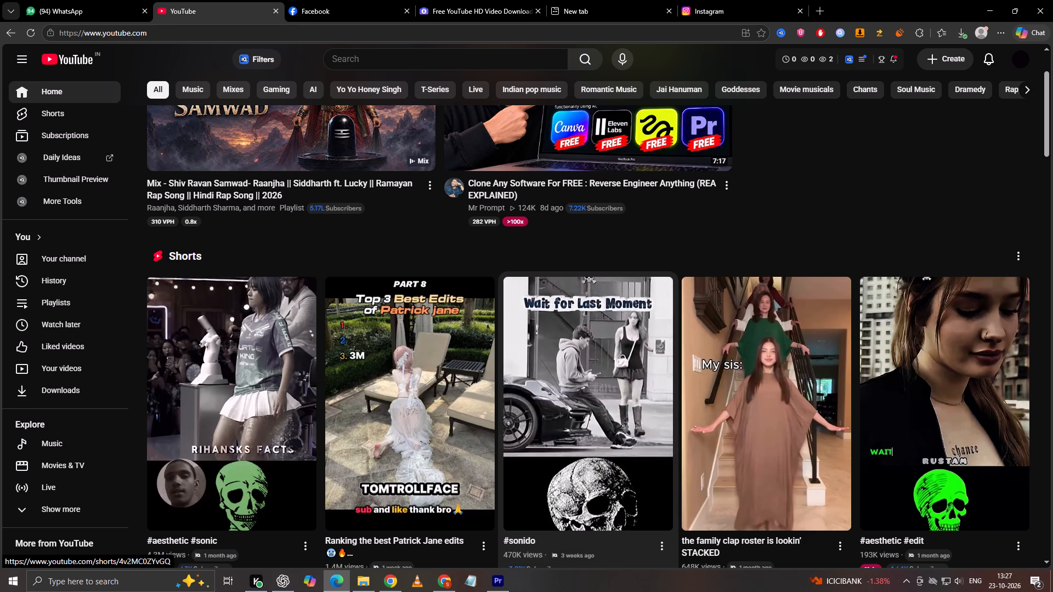
Open the #sonido Short in a new tab, watch it, and close that tab.
right_click(579, 429)
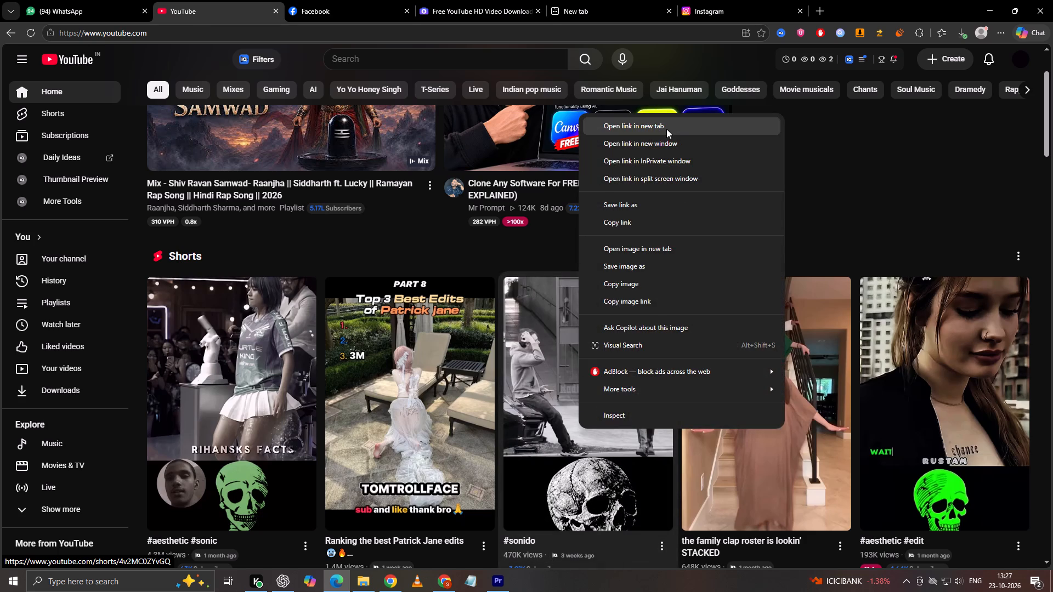
left_click(666, 129)
left_click(353, 0)
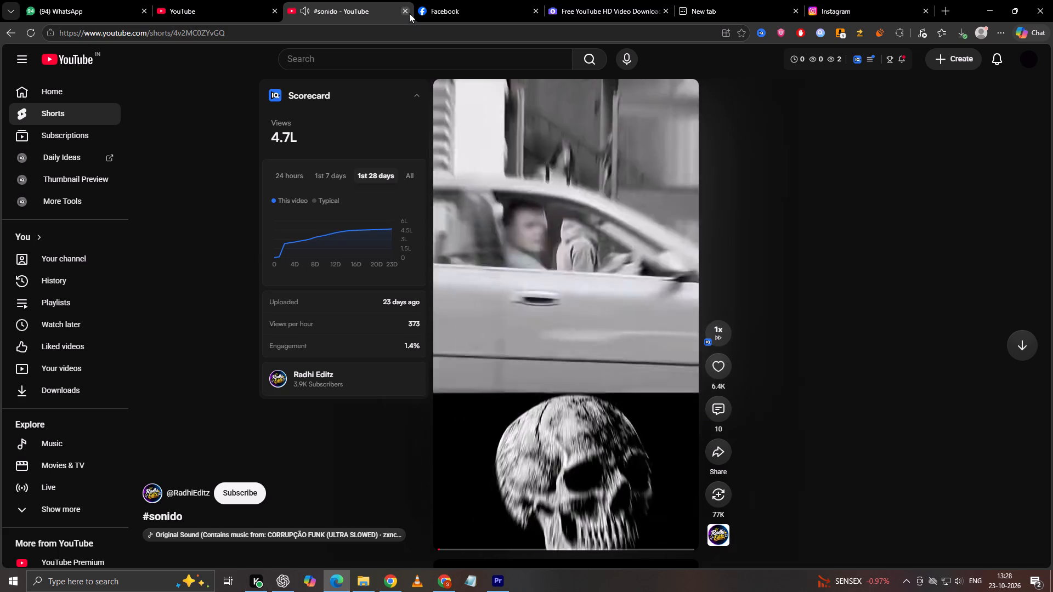
left_click(409, 13)
Open the YouTube Short "the family clap roster is lookin' STACKED" in a new tab to view it.
right_click(769, 375)
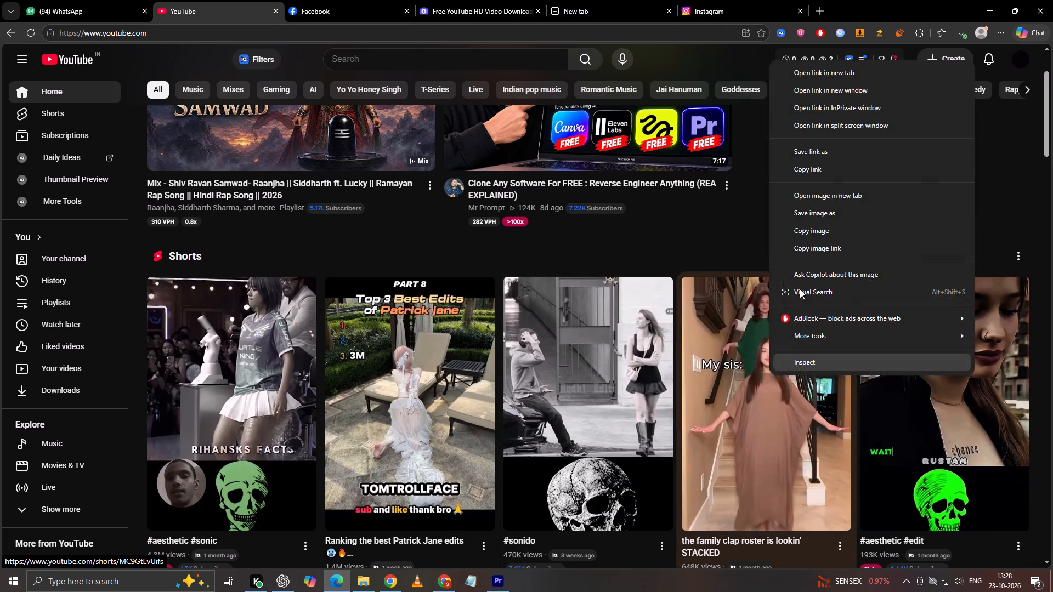
left_click(833, 64)
left_click(347, 0)
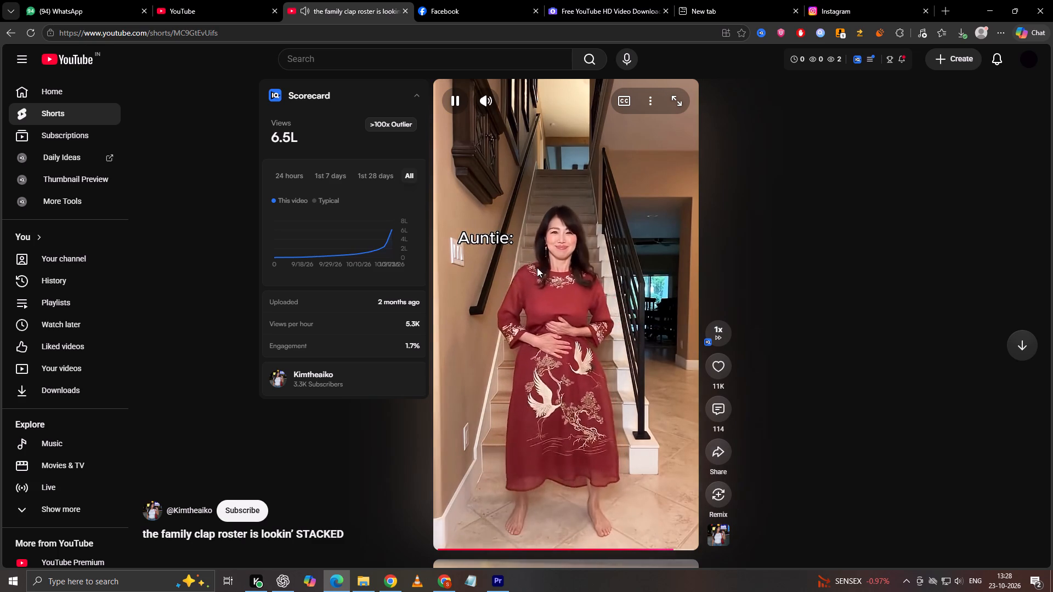
left_click(186, 504)
left_click(186, 507)
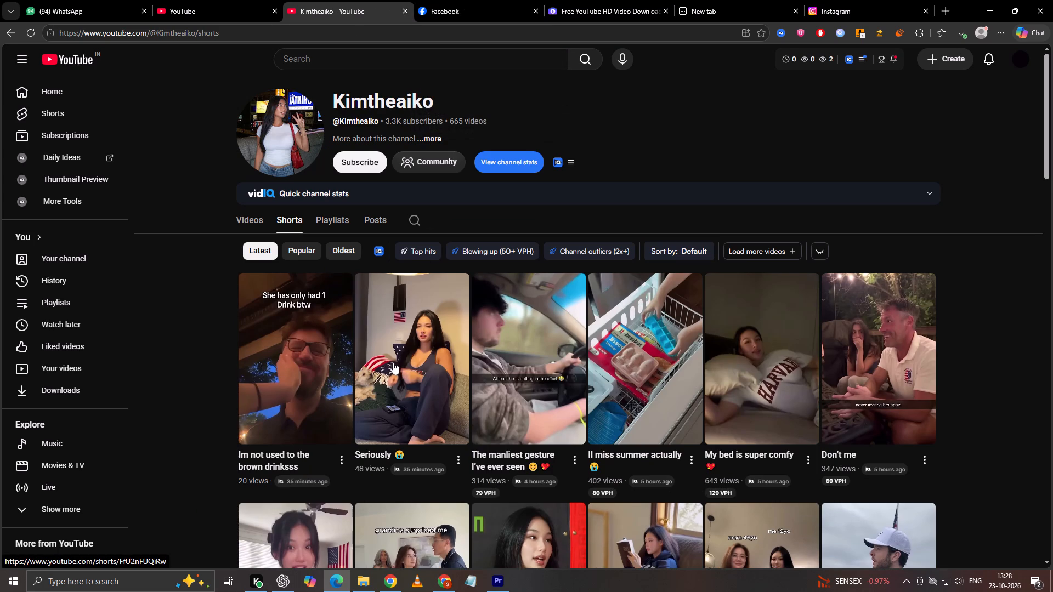
Sort the Kimtheaiko channel's Shorts by Popular and copy the link of "the family clap roster is lookin' STACKED".
left_click(298, 246)
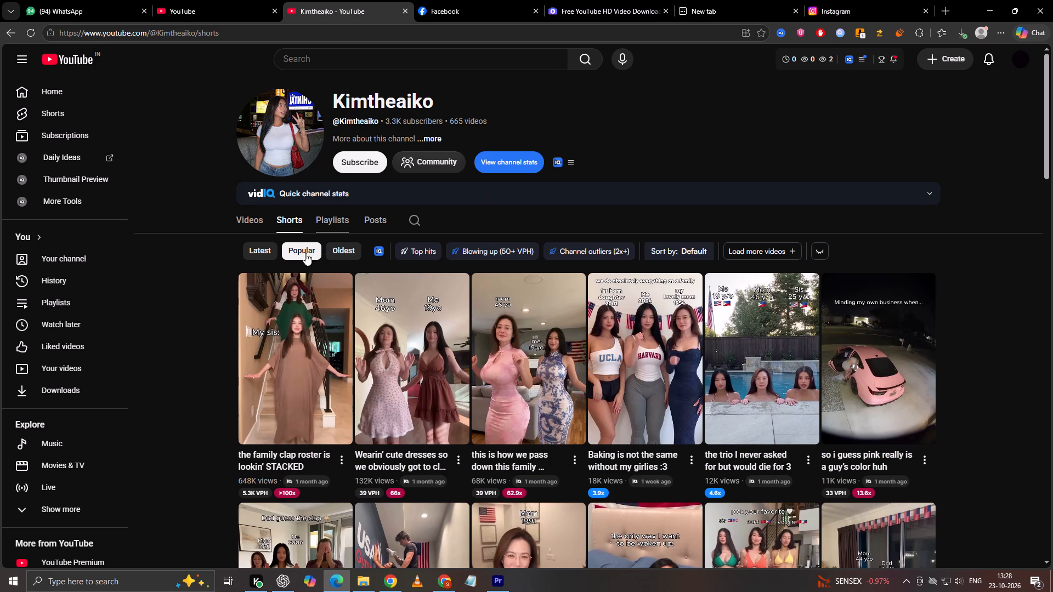
right_click(291, 317)
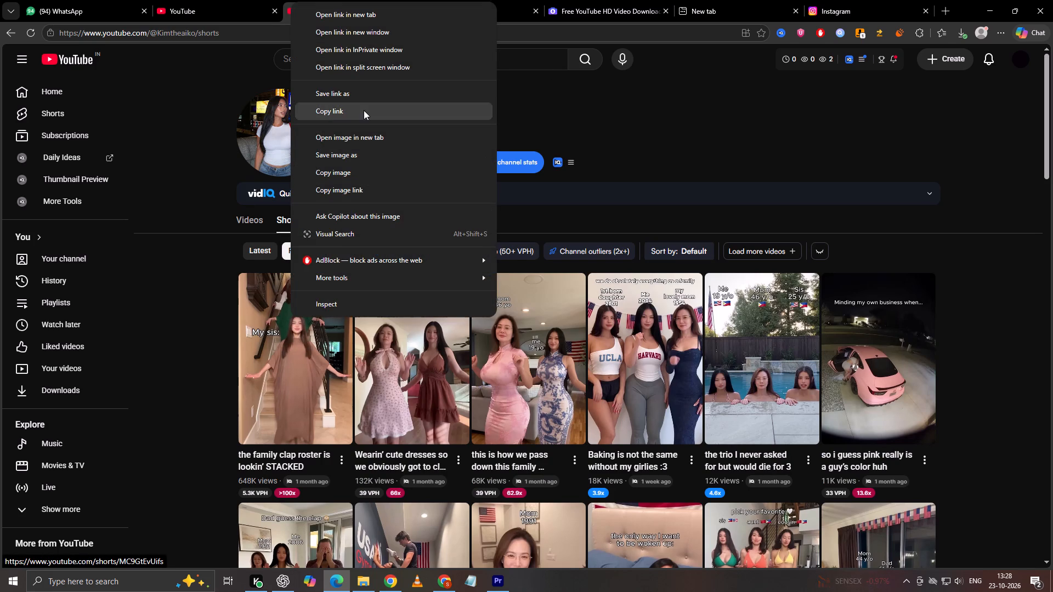
left_click(364, 110)
Replace the old link in the SnapAny YouTube downloader with the copied Short link and fetch its download options.
left_click(745, 0)
left_click(838, 0)
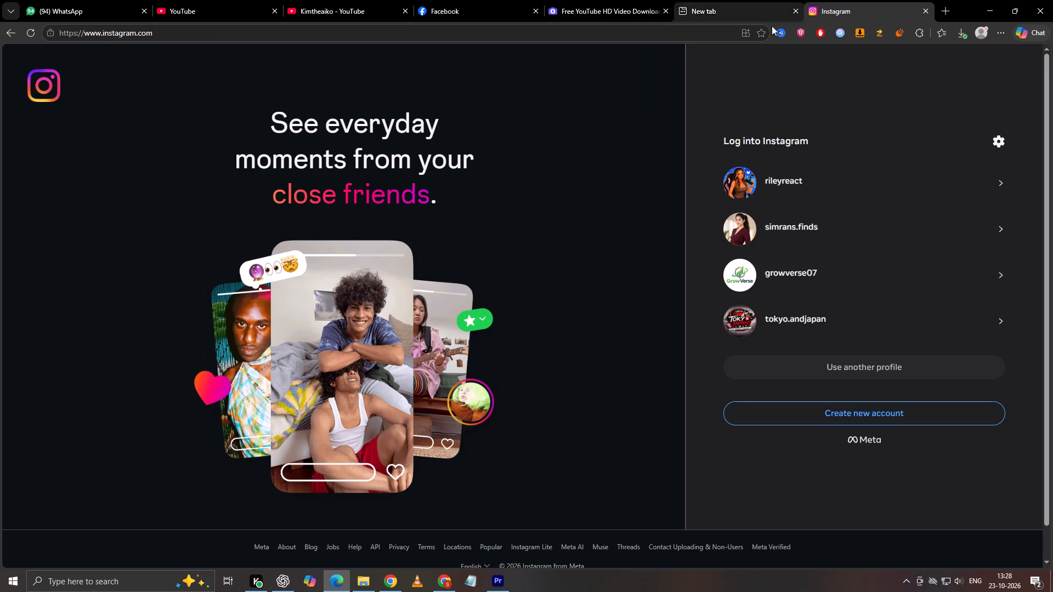
left_click(586, 0)
left_click(452, 235)
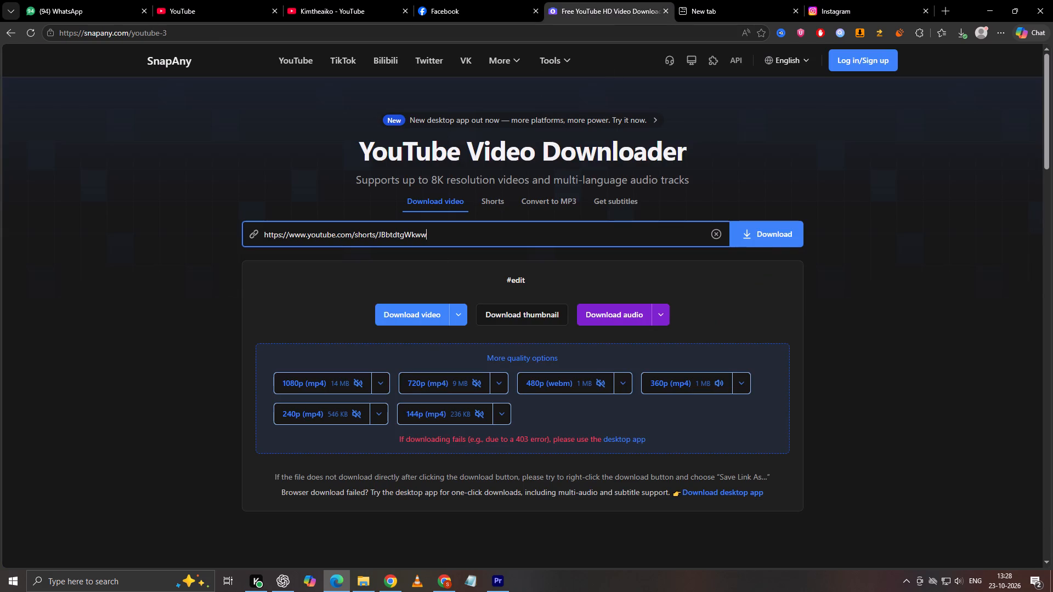
key("ctrl+a")
key("ctrl+v")
left_click(755, 229)
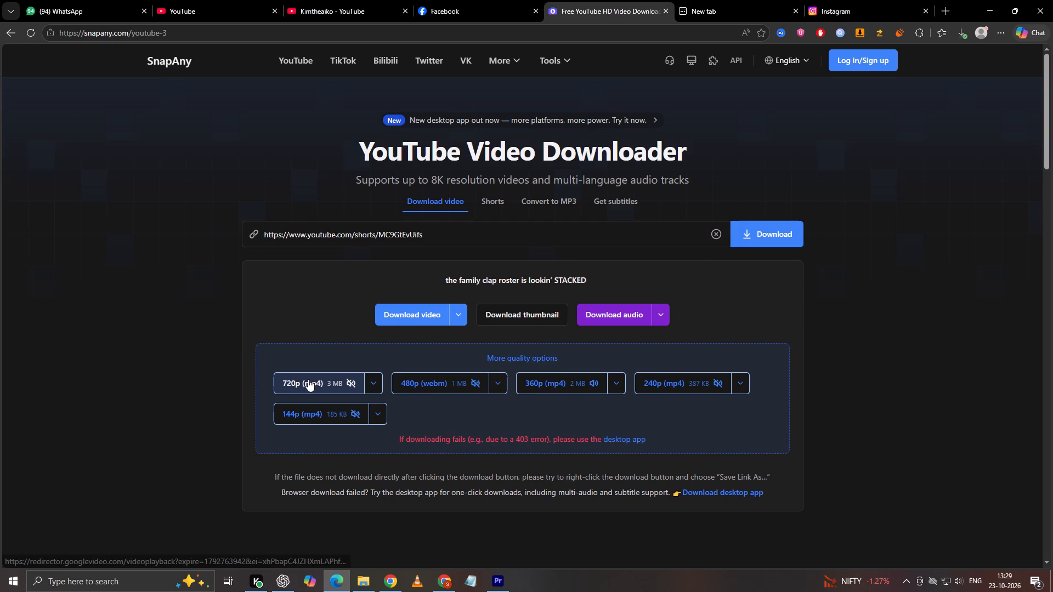
Download the 720p mp4 version of the Short and close its video playback tab.
left_click(309, 384)
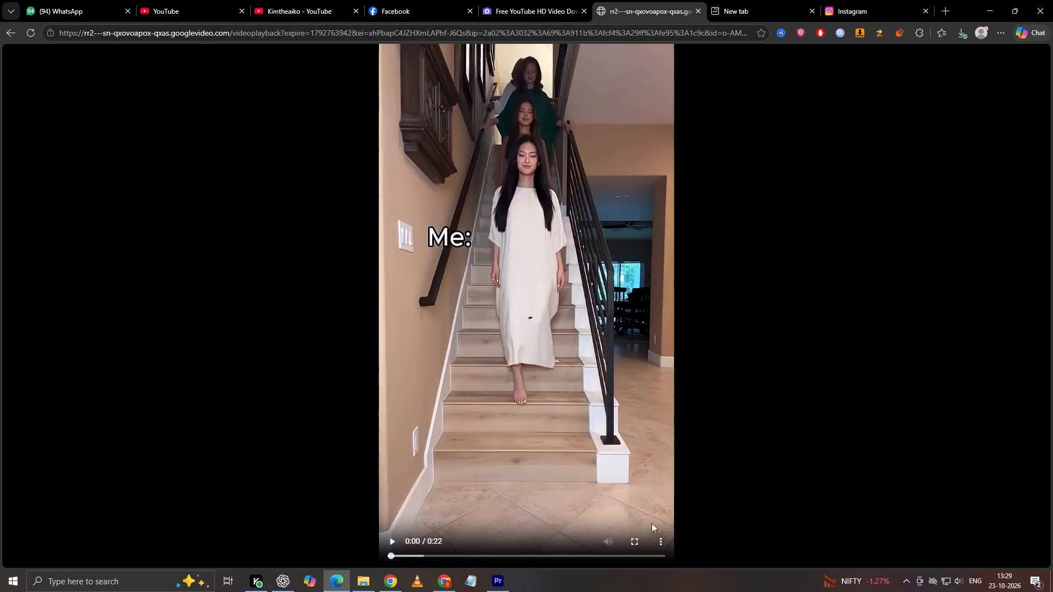
left_click(659, 534)
left_click(632, 489)
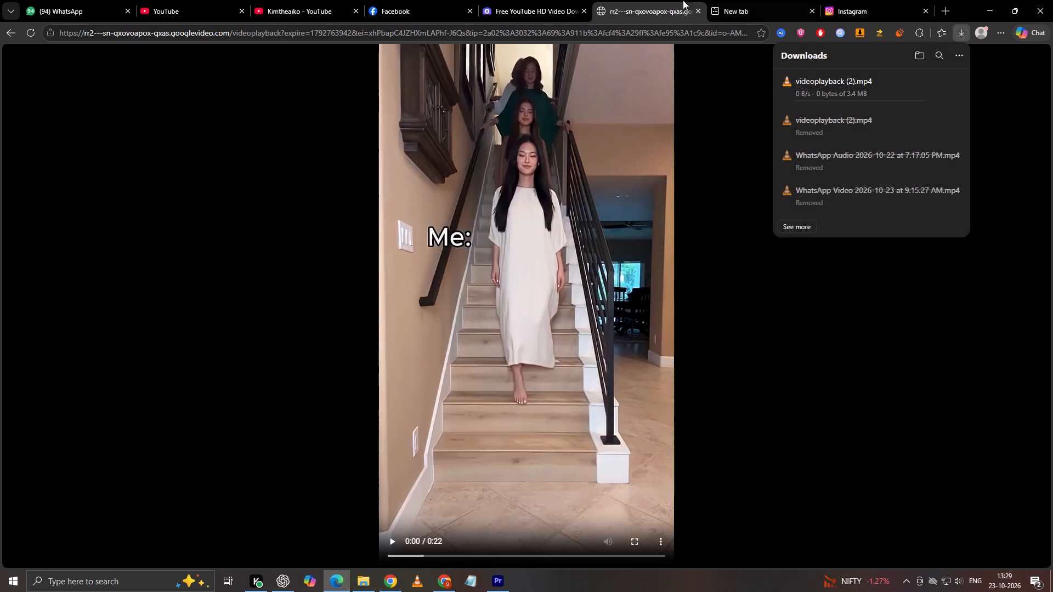
left_click(567, 0)
left_click(700, 7)
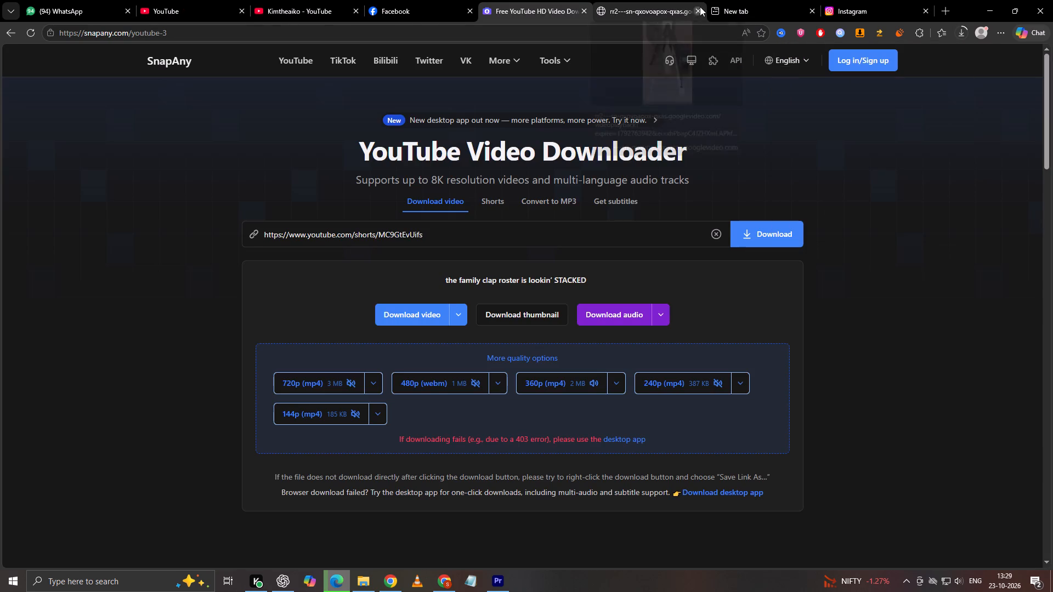
Back out of the Kimtheaiko channel and its Short, and refresh the YouTube home feed for new recommendations.
left_click(431, 0)
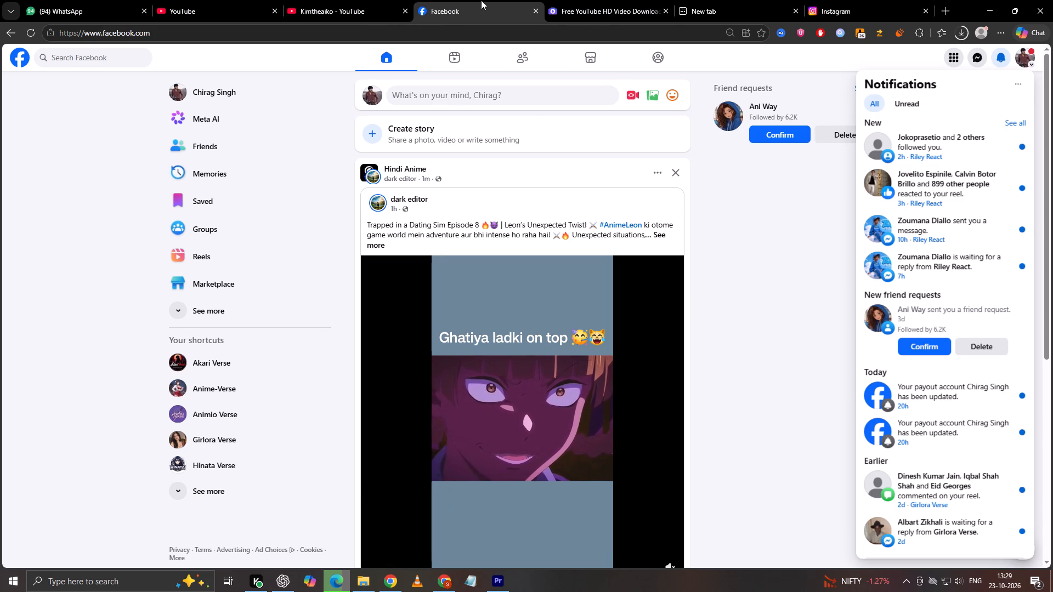
left_click(334, 0)
left_click(5, 30)
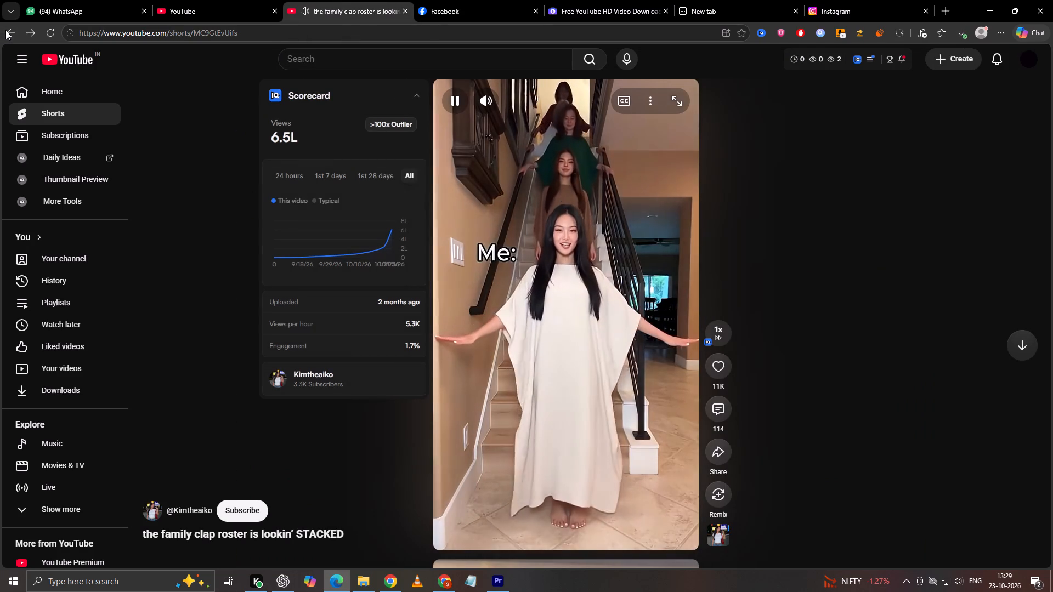
left_click(5, 30)
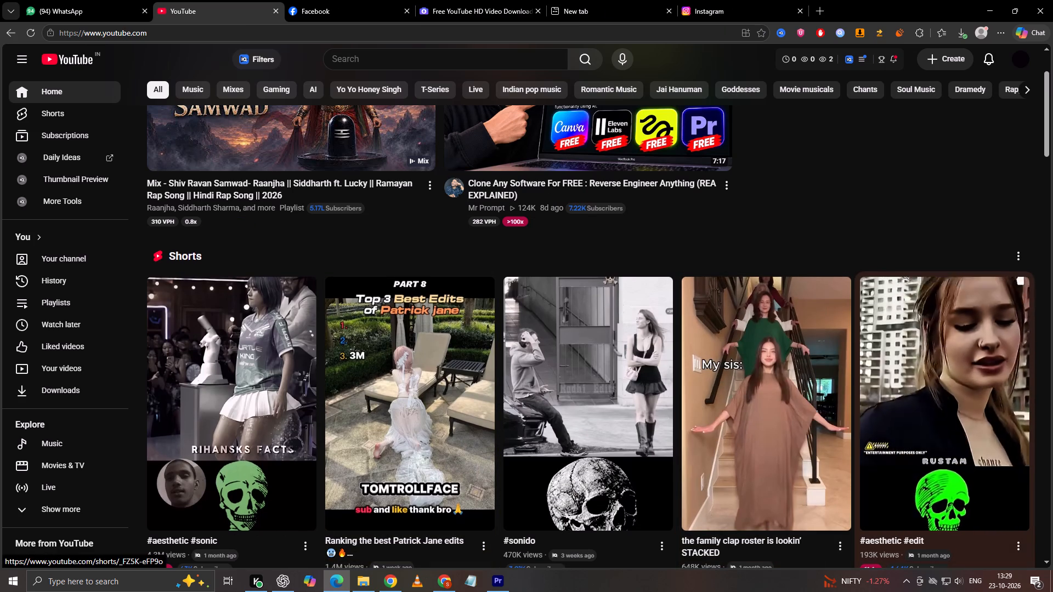
left_click(73, 56)
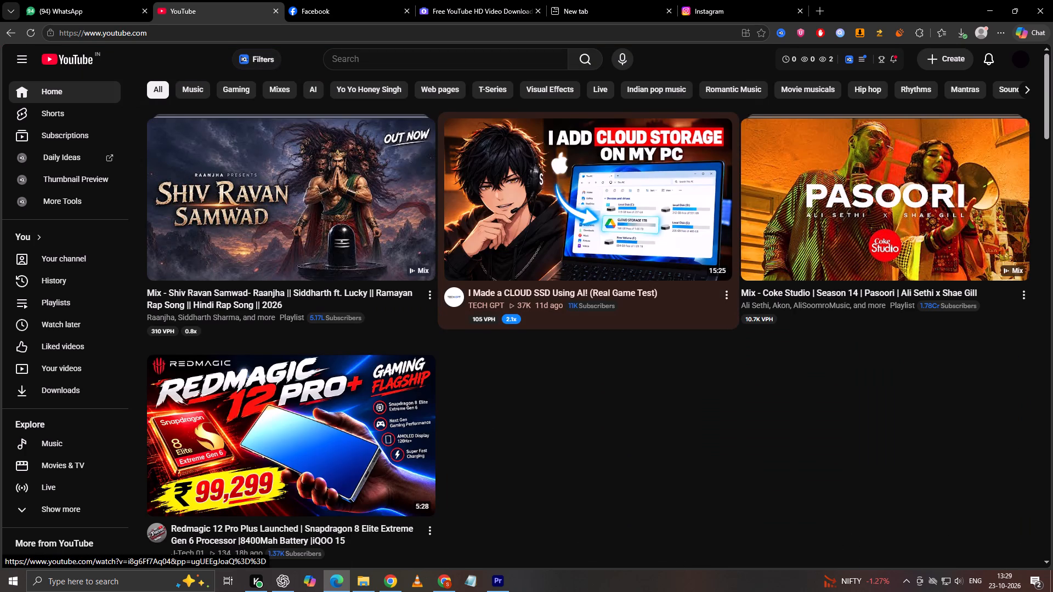
Browse the Shorts rows of the YouTube home feed for other footage and reload the home page.
scroll(454, 225, "down", 7)
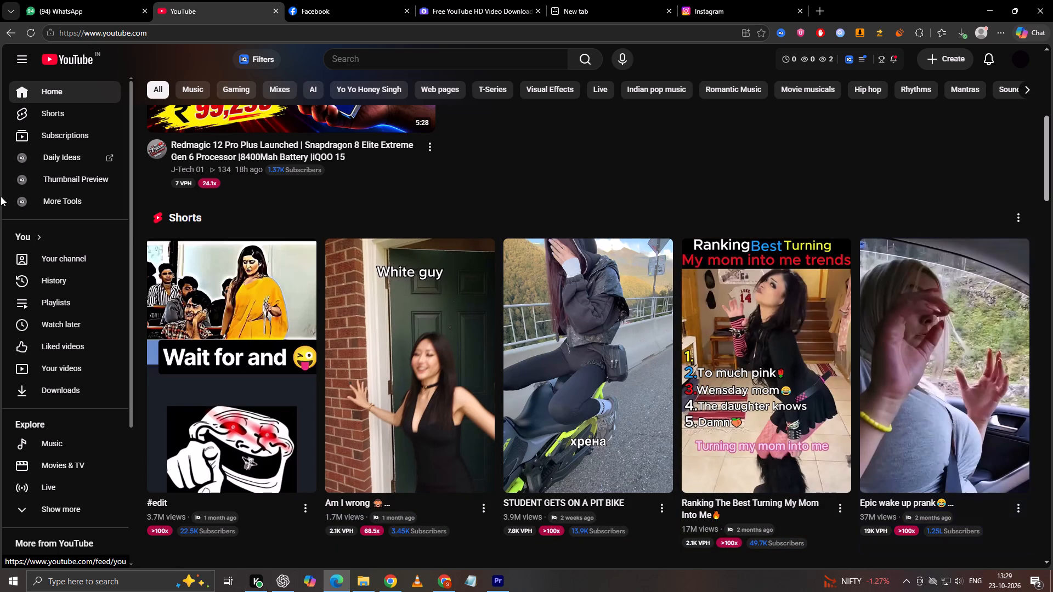
scroll(436, 185, "down", 8)
scroll(373, 257, "down", 5)
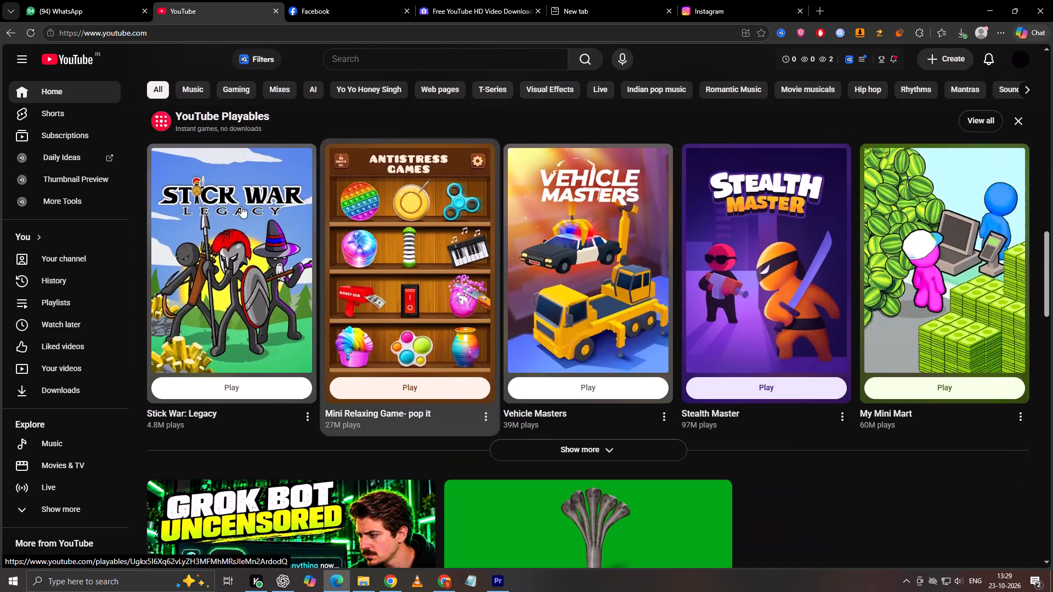
scroll(236, 205, "down", 10)
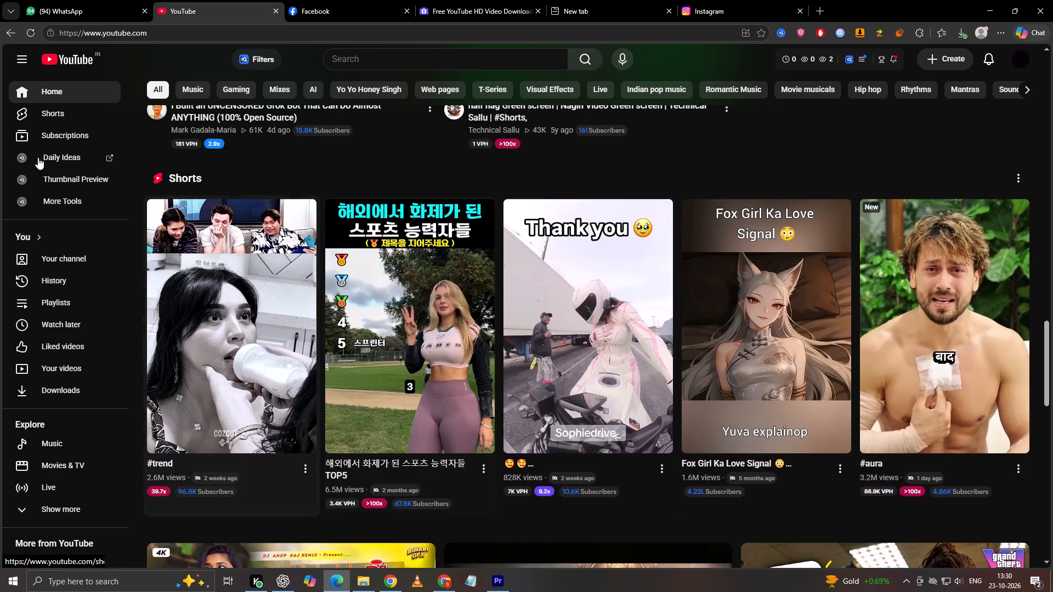
left_click(83, 66)
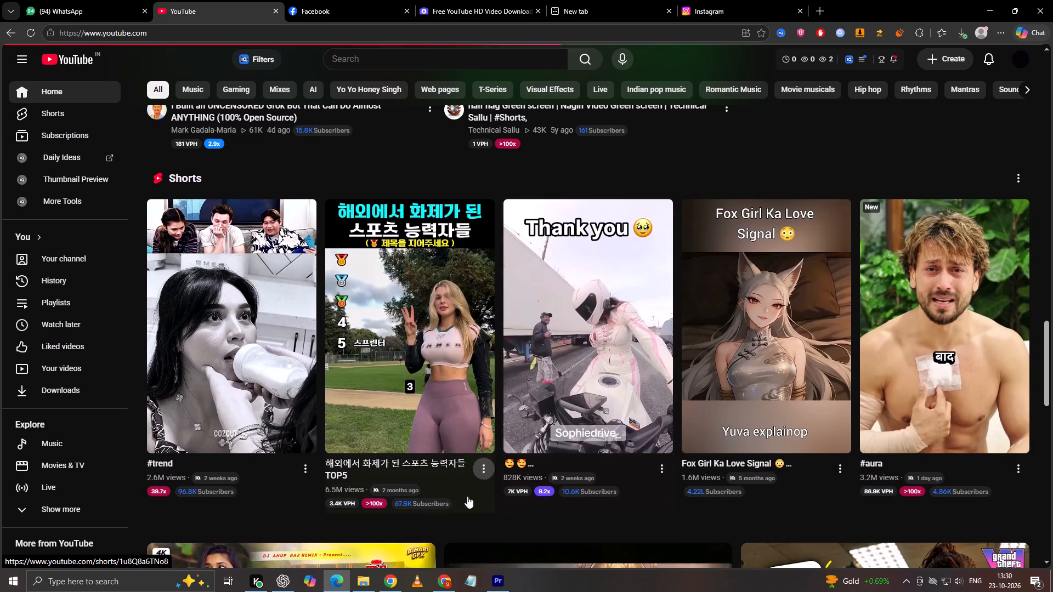
Place the videoplayback (2) file from the Downloads folder on V1, starting at the beginning of the webcam clip.
left_click(365, 580)
left_click_drag(128, 99, 705, 283)
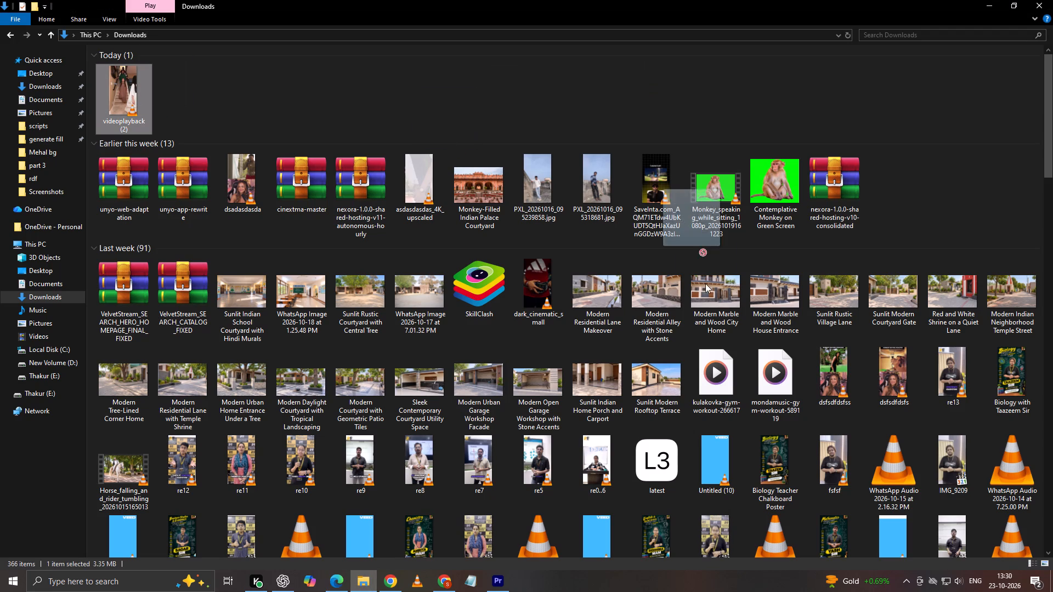
left_click_drag(705, 283, 594, 408)
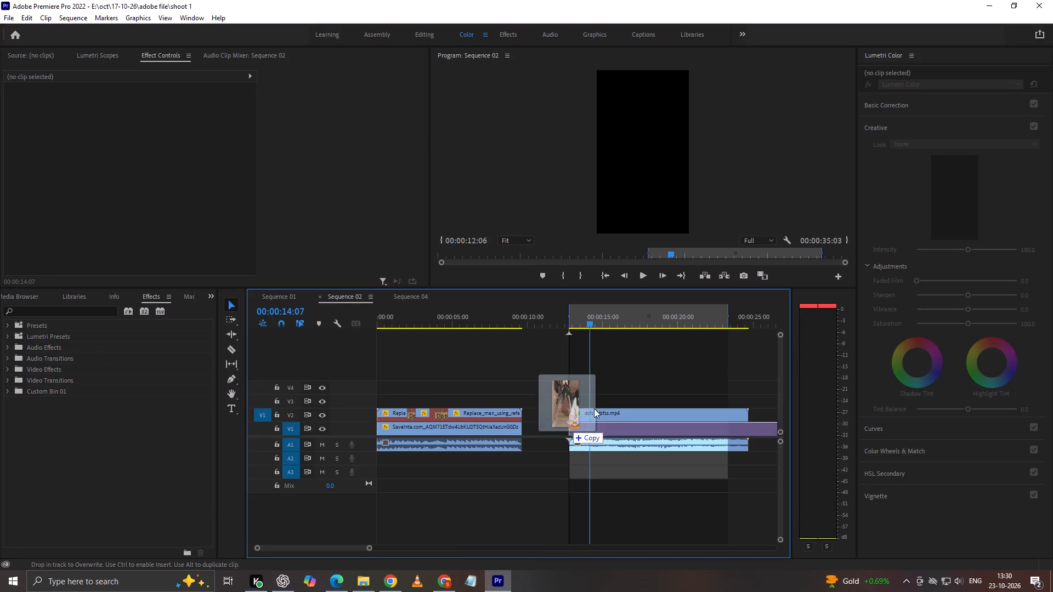
left_click_drag(594, 408, 575, 430)
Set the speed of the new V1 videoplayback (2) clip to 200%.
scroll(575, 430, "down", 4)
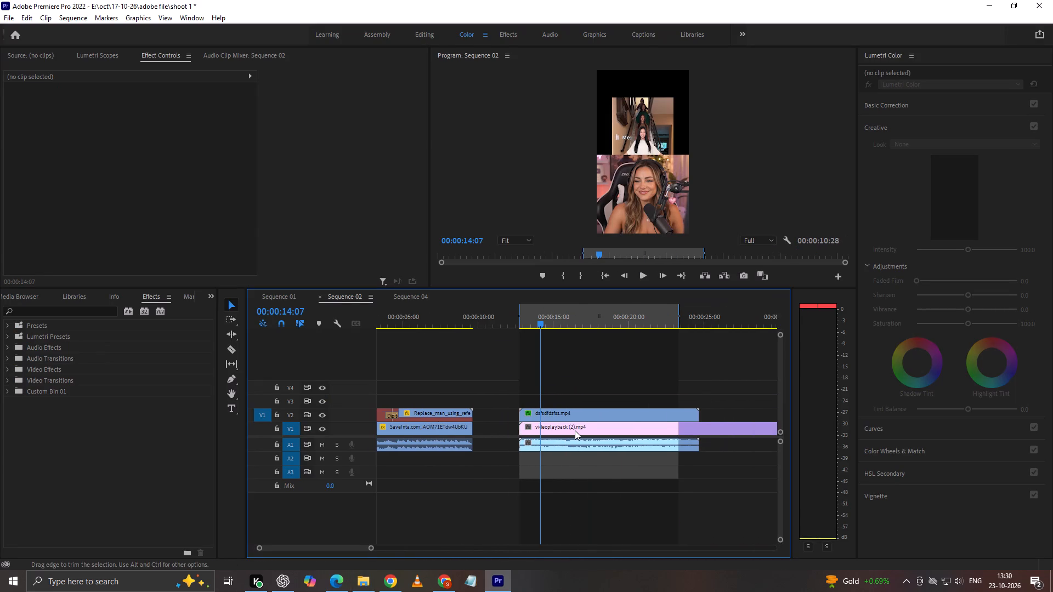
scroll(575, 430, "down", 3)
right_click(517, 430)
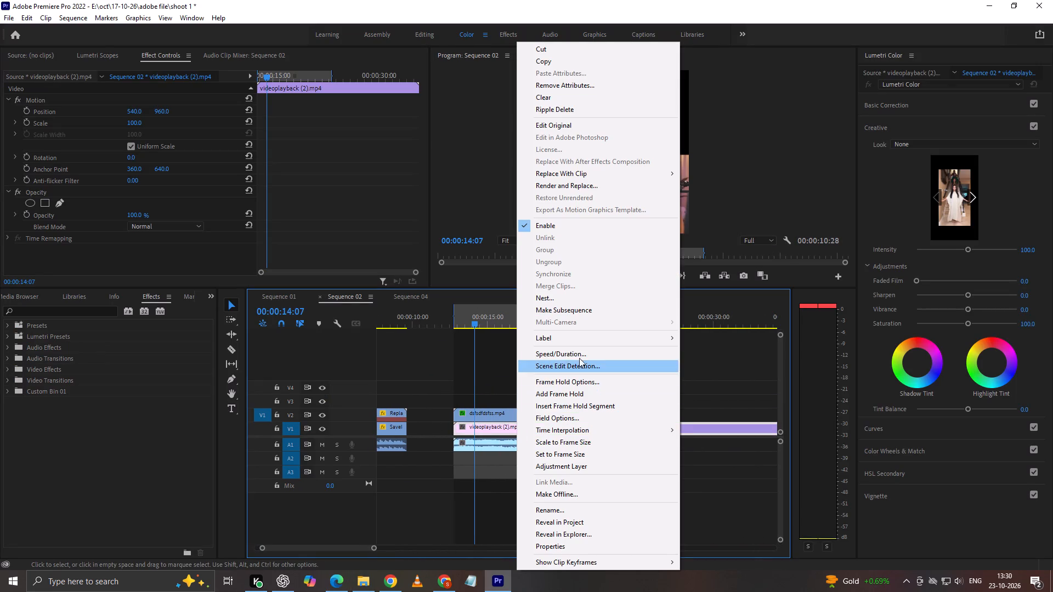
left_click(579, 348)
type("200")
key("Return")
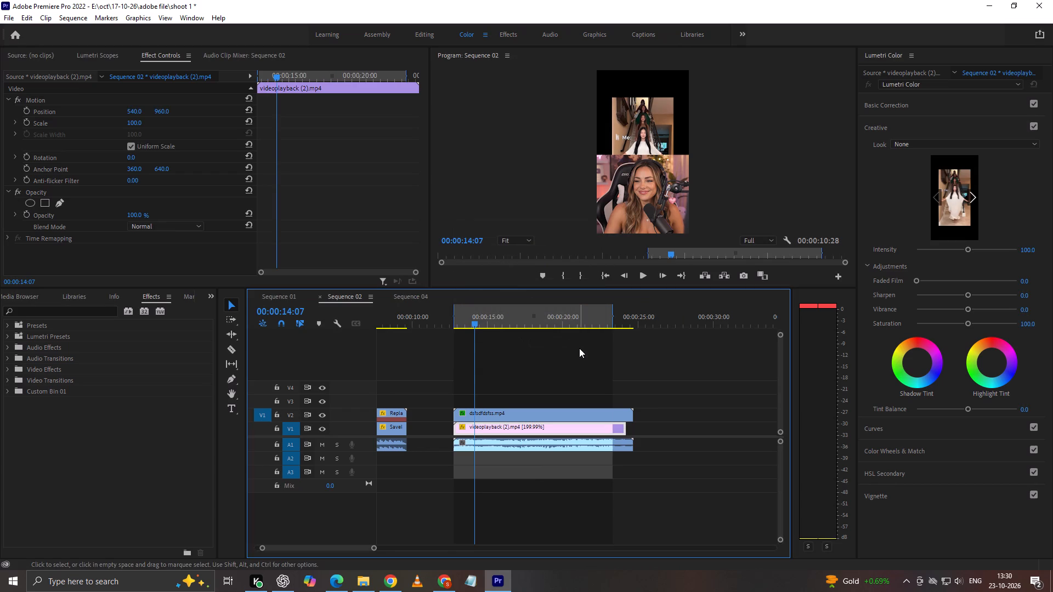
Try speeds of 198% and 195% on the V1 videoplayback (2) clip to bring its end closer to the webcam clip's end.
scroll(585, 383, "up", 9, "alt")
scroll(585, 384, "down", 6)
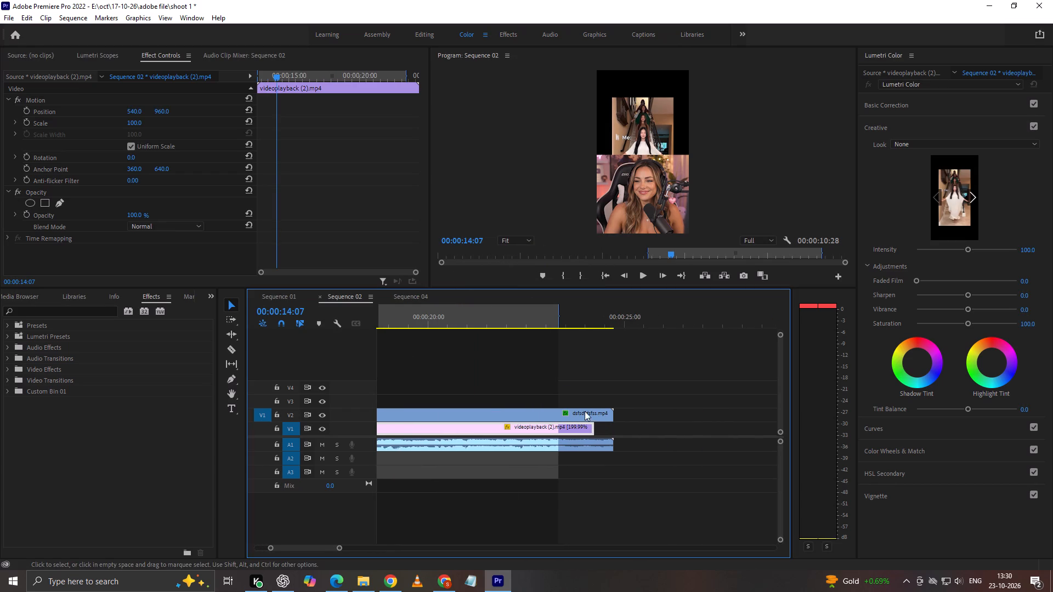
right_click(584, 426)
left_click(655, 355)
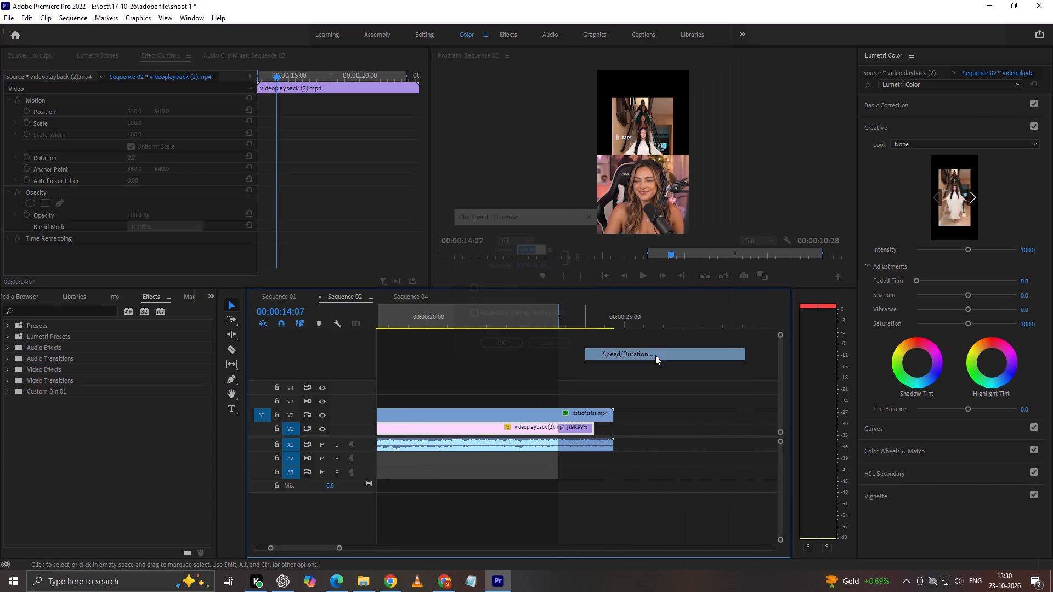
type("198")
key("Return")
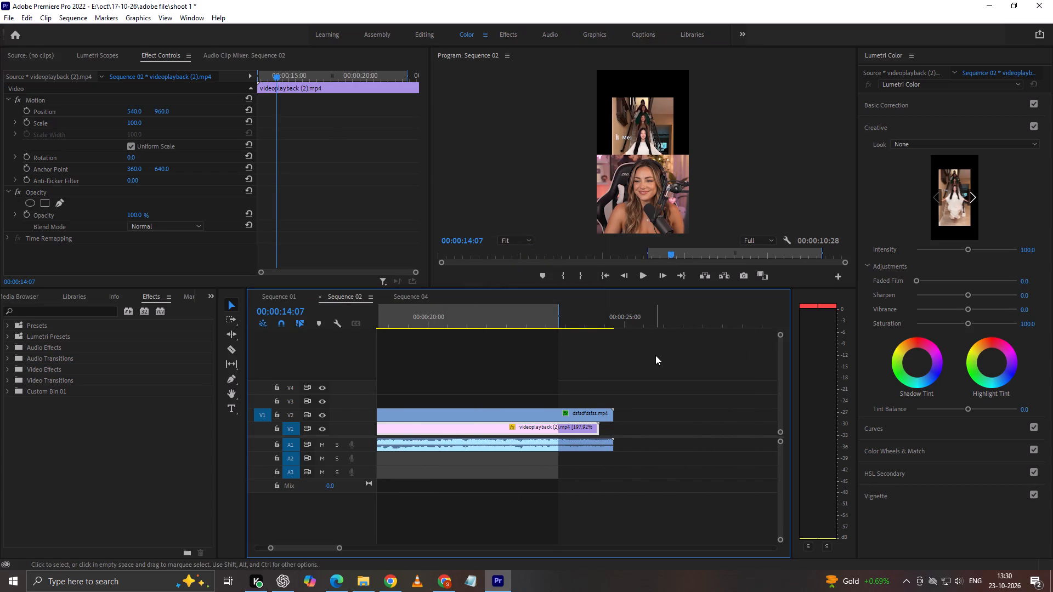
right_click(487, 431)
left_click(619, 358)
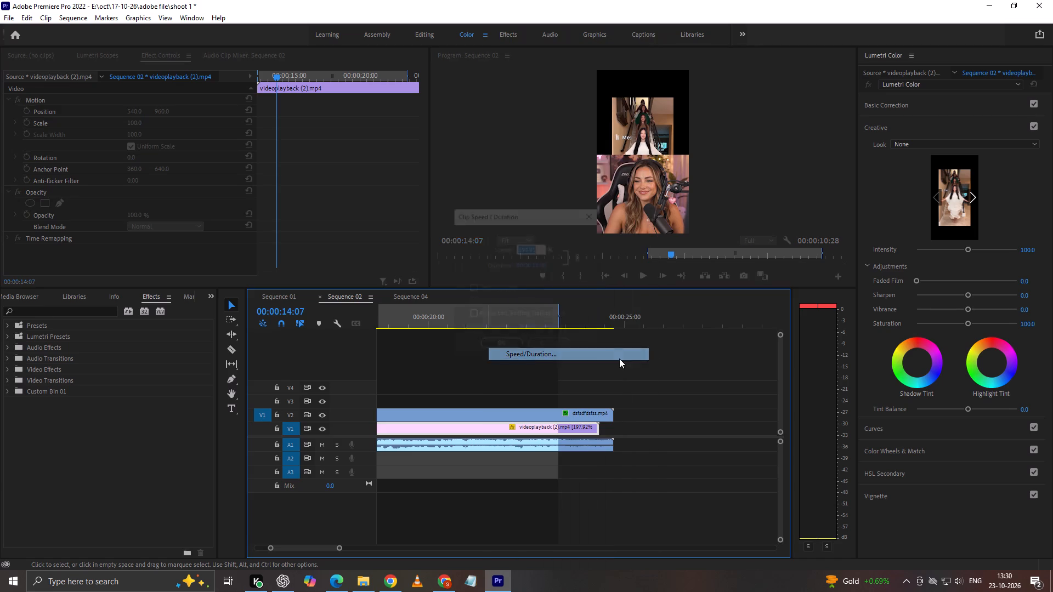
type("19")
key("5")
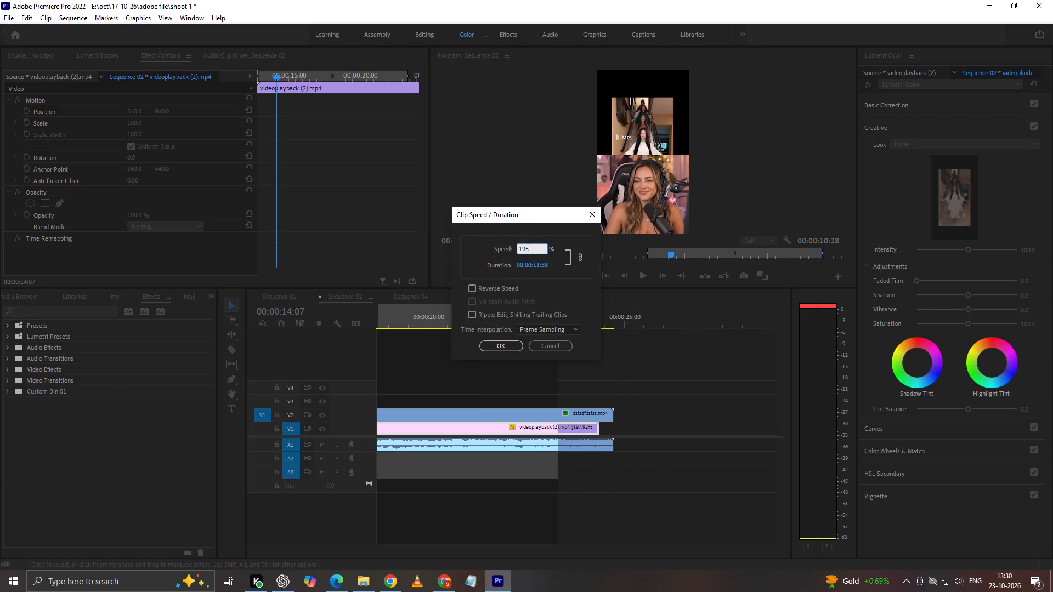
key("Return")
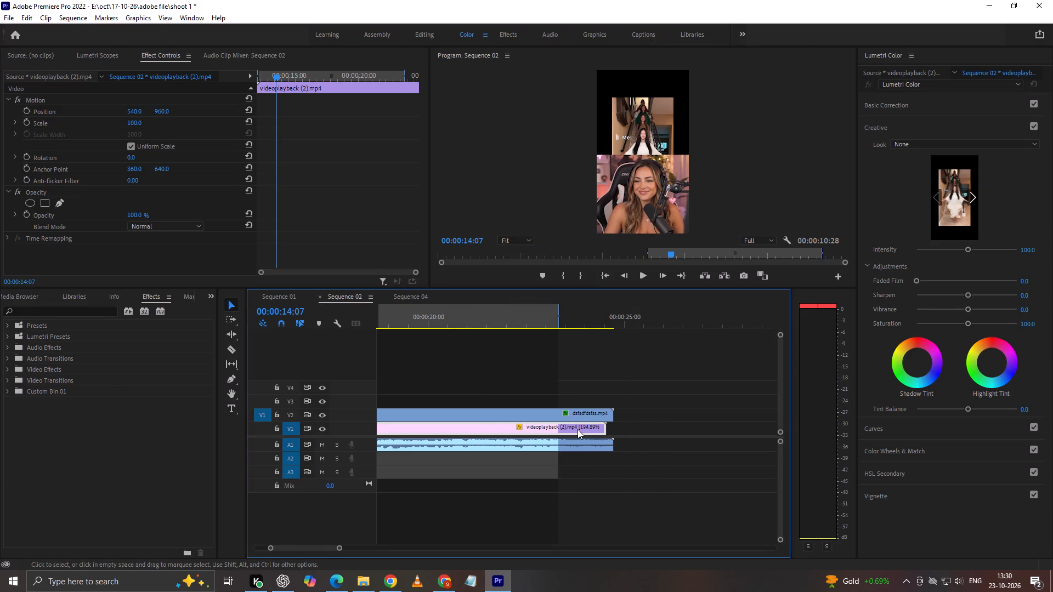
Set the V1 videoplayback (2) clip's speed to 192% and check its end against the webcam clip and audio.
right_click(578, 429)
left_click(654, 355)
type("192")
key("Return")
scroll(645, 446, "up", 2, "alt")
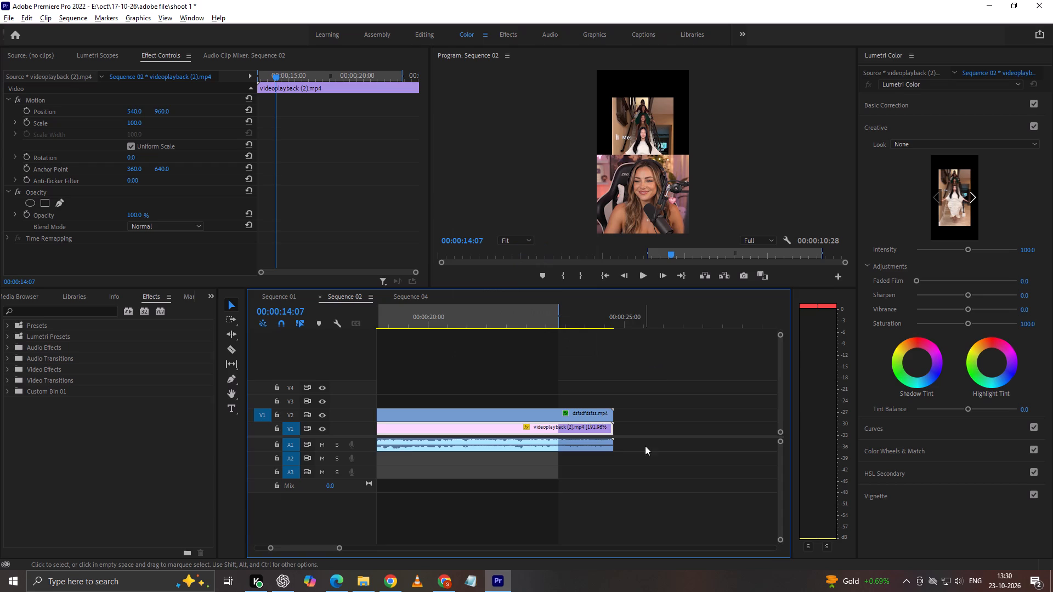
scroll(645, 446, "up", 20, "alt")
scroll(645, 446, "up", 11, "alt")
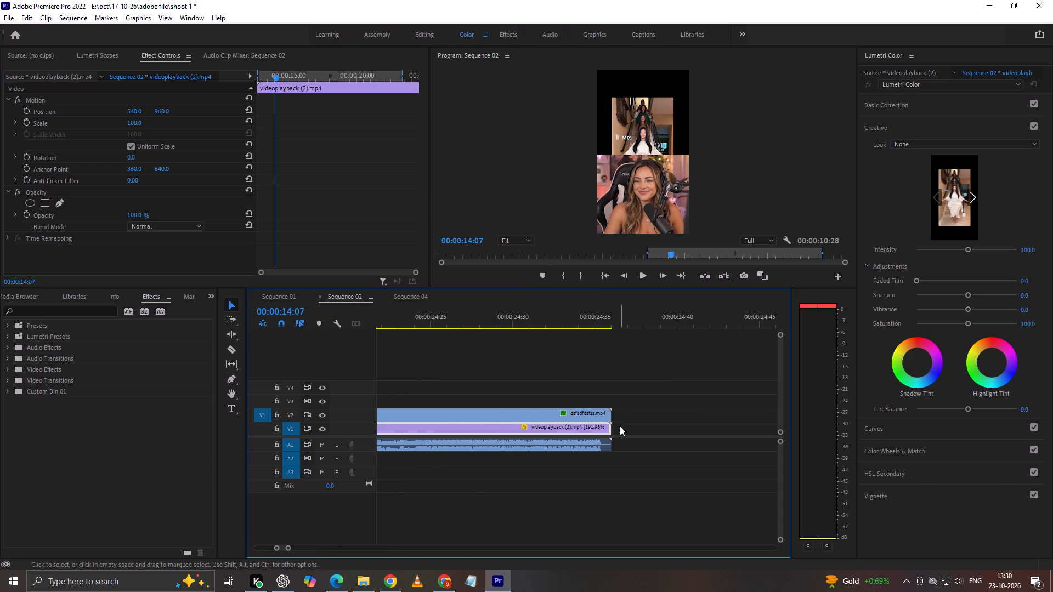
left_click_drag(614, 428, 625, 430)
scroll(686, 425, "down", 20, "alt")
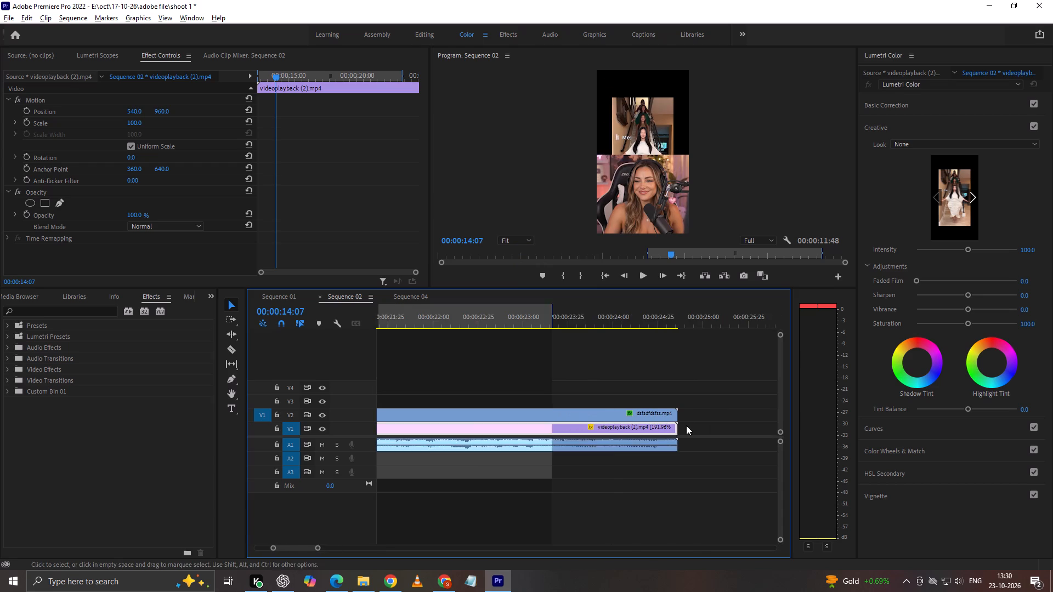
scroll(686, 425, "down", 6, "alt")
With the playhead at 00:00:18:43, position the V1 videoplayback (2) clip at 549.7, 630.7 and scale it to 111.4, above the webcam footage.
left_click(406, 320)
scroll(518, 396, "down", 6, "alt")
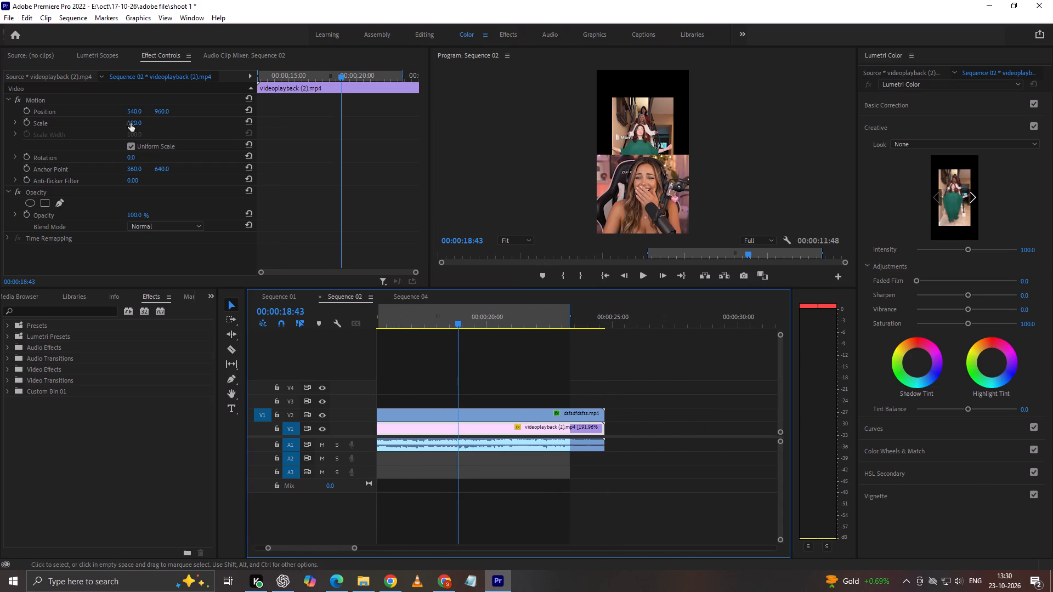
left_click(121, 94)
key("grave")
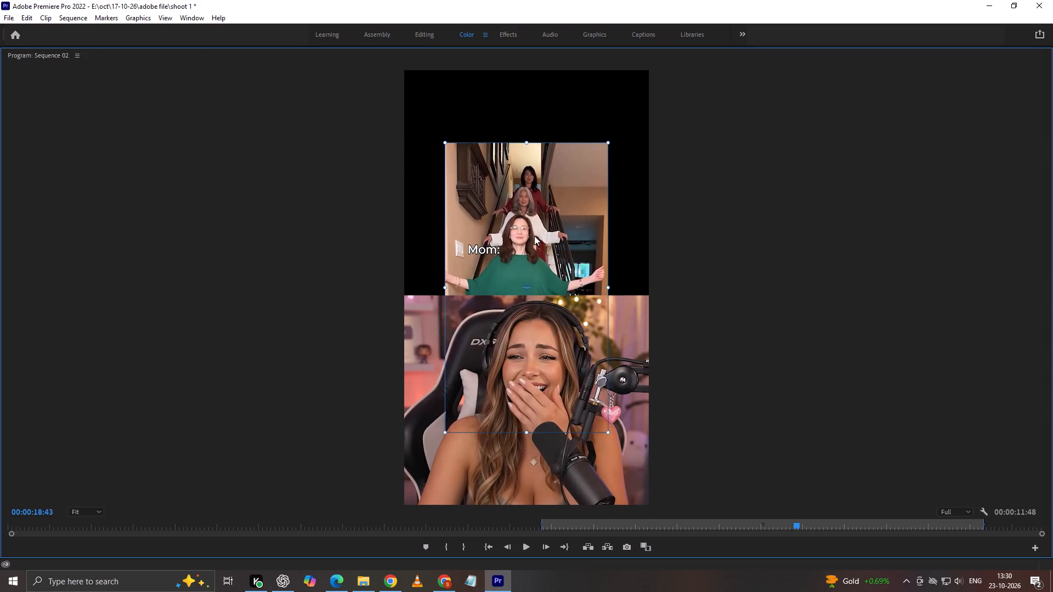
left_click_drag(534, 236, 536, 158)
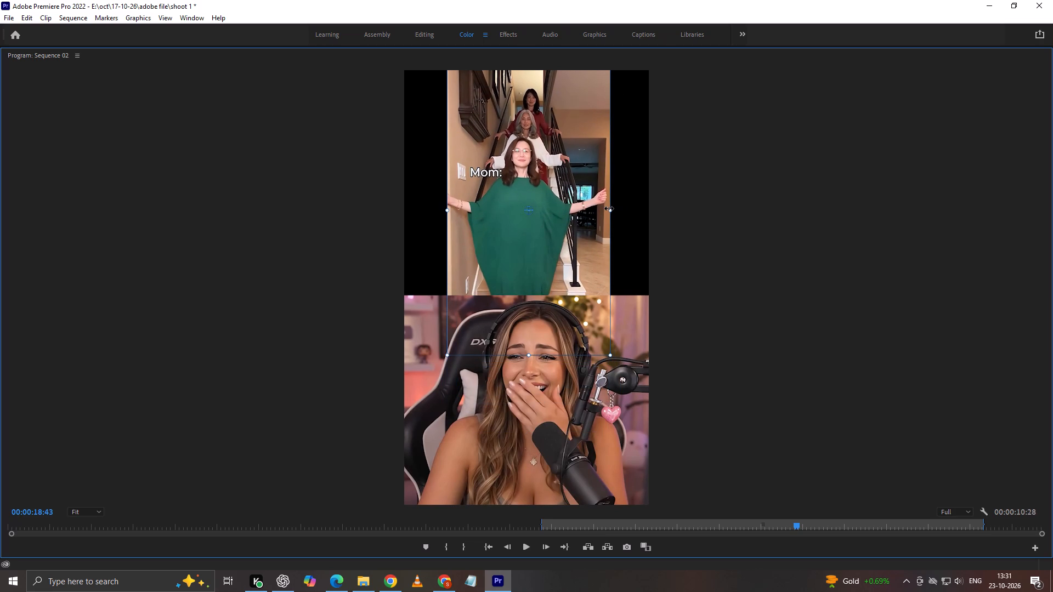
left_click_drag(609, 208, 618, 207)
left_click(564, 189)
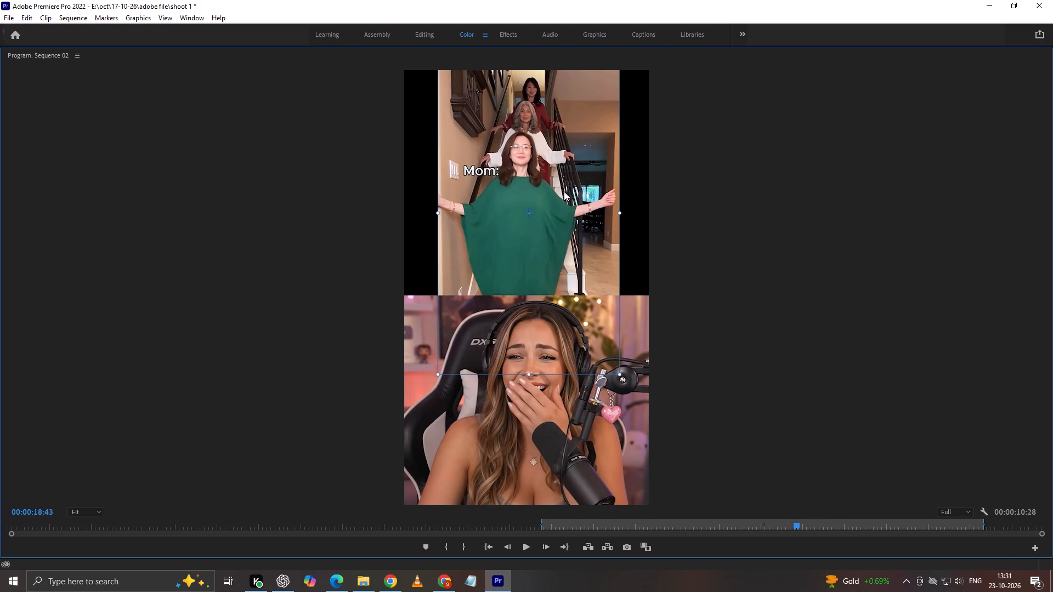
key("grave")
scroll(510, 370, "down", 8, "alt")
scroll(510, 370, "up", 7)
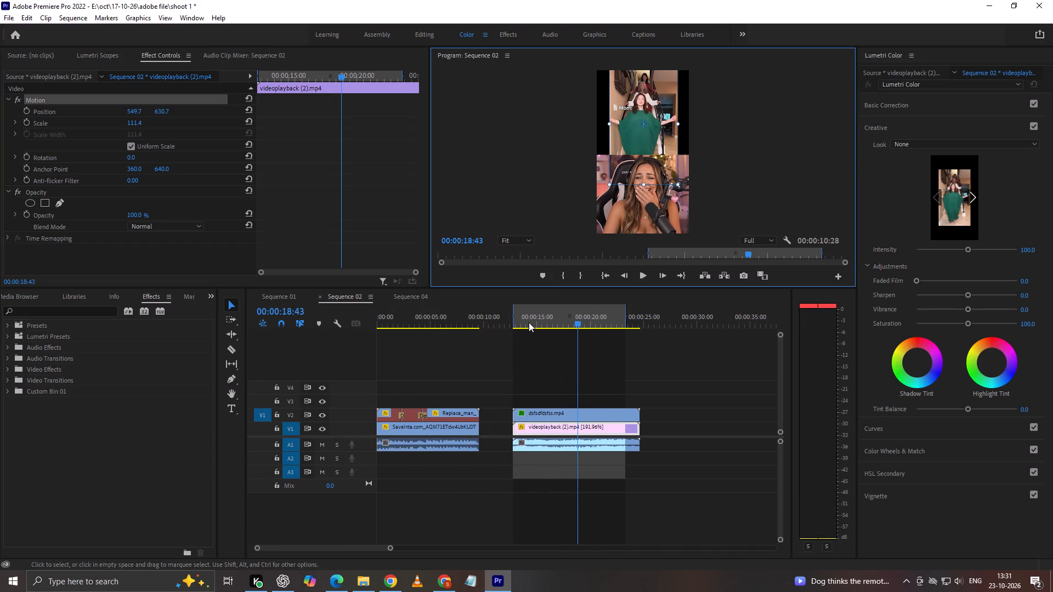
Play back the combined top and webcam footage full screen from the start of the clips to their end.
left_click_drag(524, 320, 517, 320)
key("space")
key("ctrl+grave")
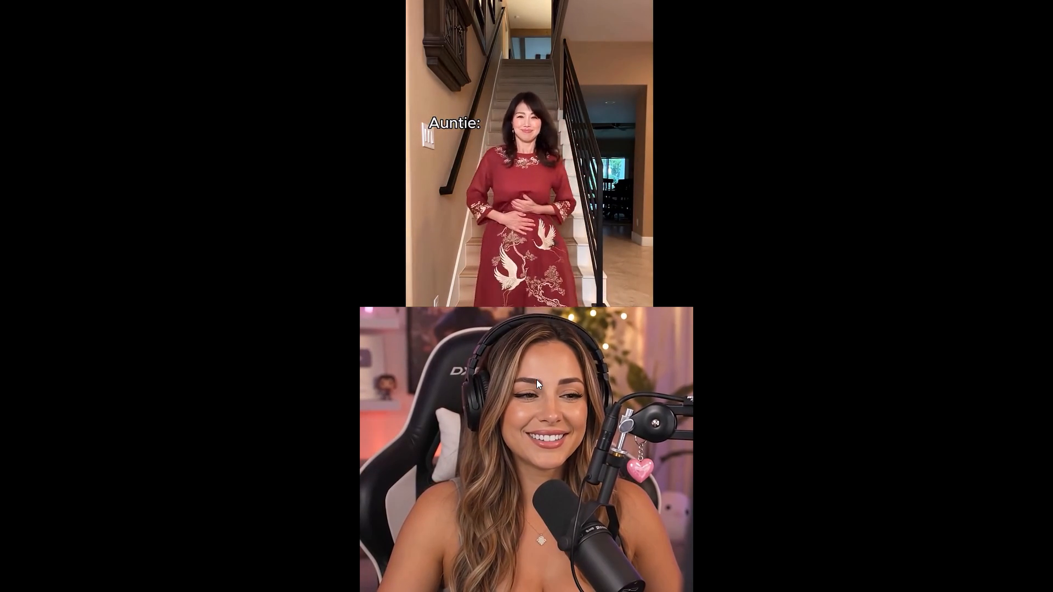
key("space")
key("ctrl+grave")
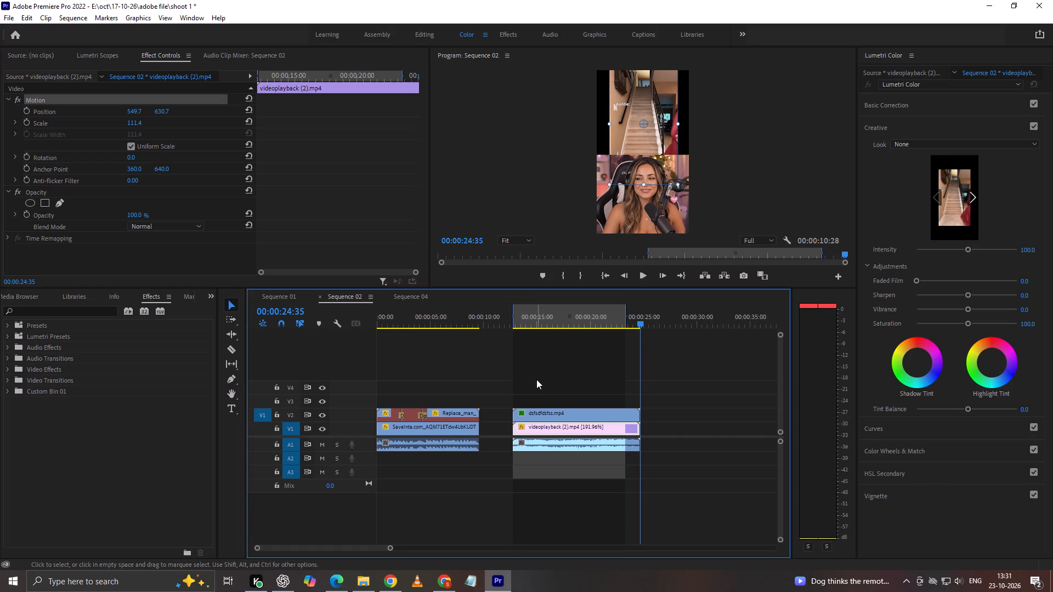
Replay the ending from 00:00:23:26 to find the freeze moment, and park the playhead at 00:00:24:08.
scroll(610, 505, "down", 3)
scroll(598, 436, "up", 7, "alt")
left_click(564, 320)
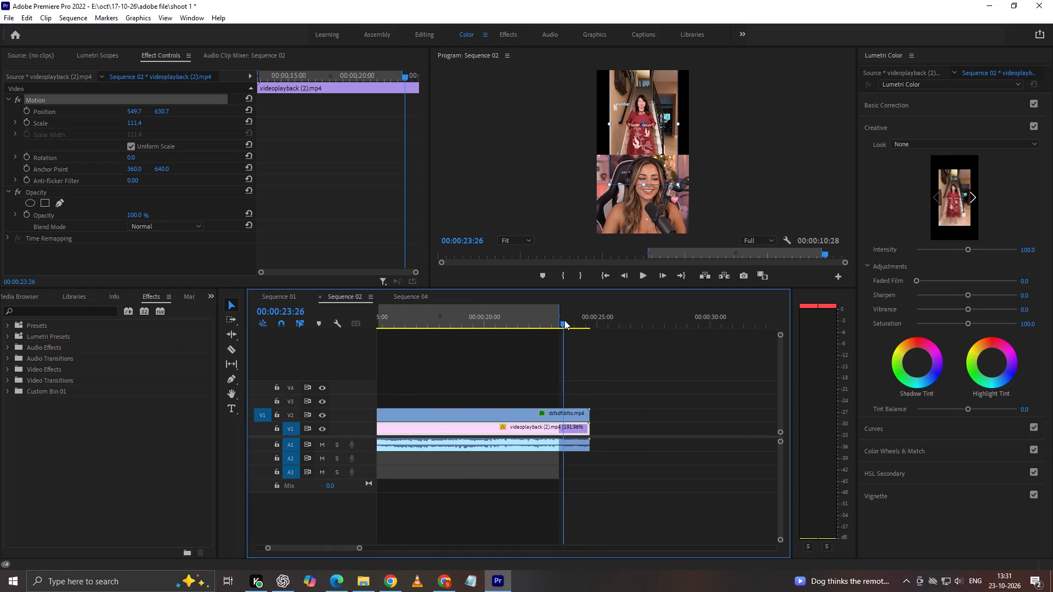
key("space")
key("space")
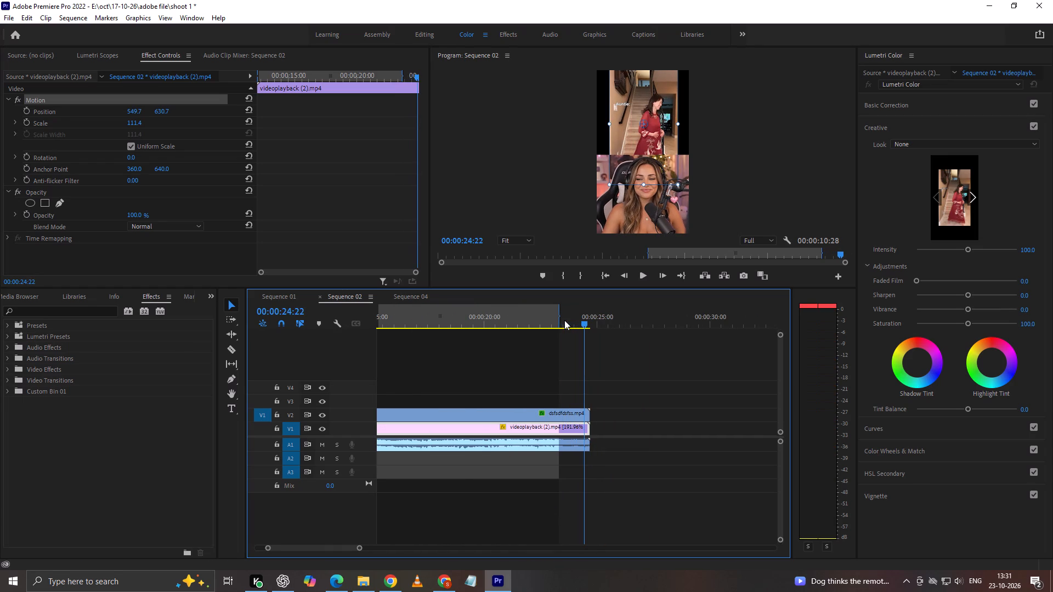
key("Left")
key("Left")
key("Left")
key("Left")
key("Left")
key("Left")
key("Left")
key("Left")
key("Left")
key("Left")
key("Left")
key("Left")
key("Left")
key("Left")
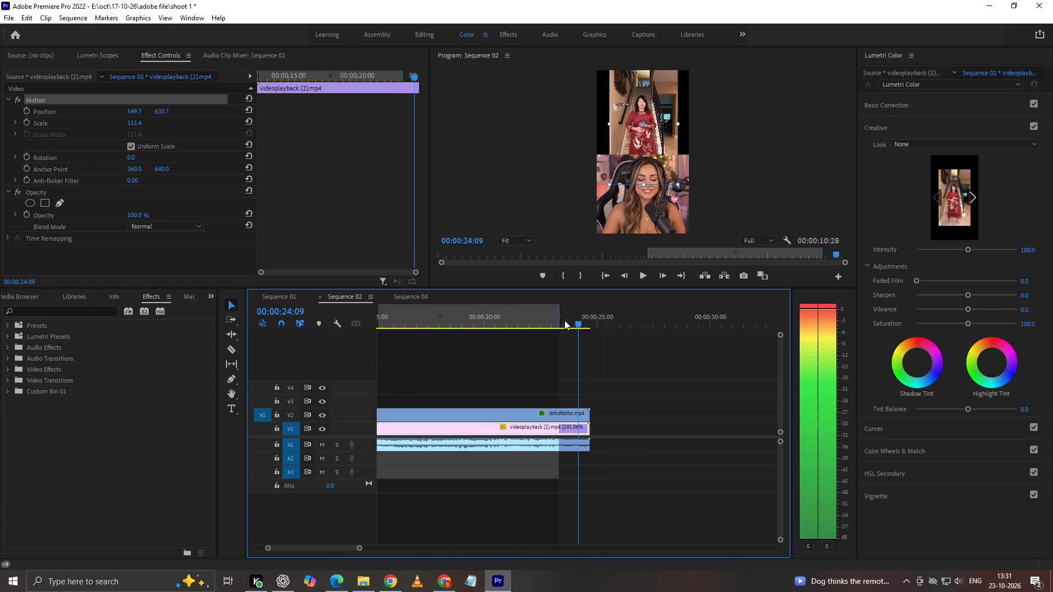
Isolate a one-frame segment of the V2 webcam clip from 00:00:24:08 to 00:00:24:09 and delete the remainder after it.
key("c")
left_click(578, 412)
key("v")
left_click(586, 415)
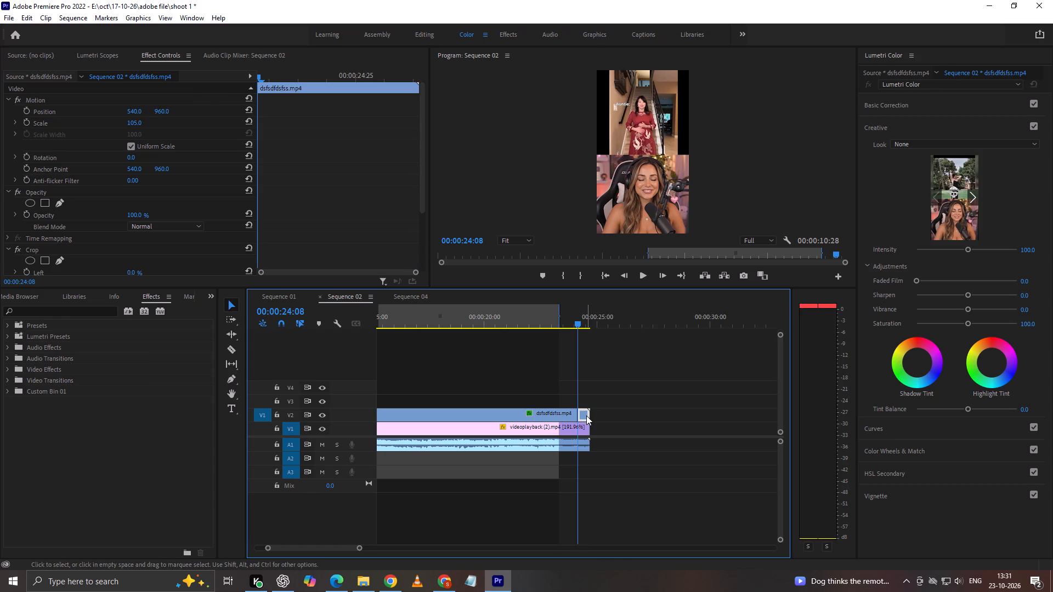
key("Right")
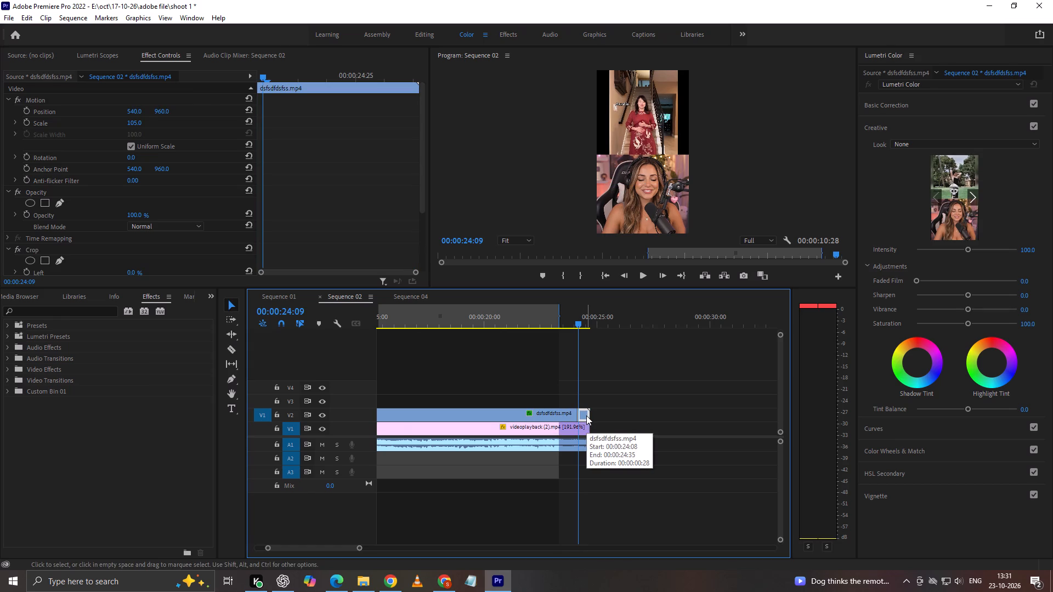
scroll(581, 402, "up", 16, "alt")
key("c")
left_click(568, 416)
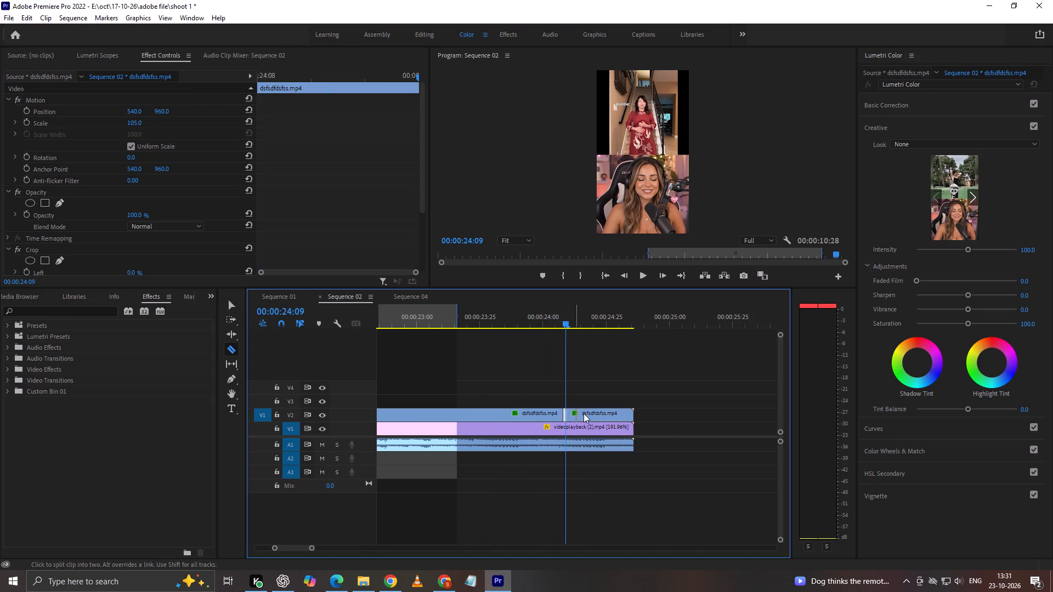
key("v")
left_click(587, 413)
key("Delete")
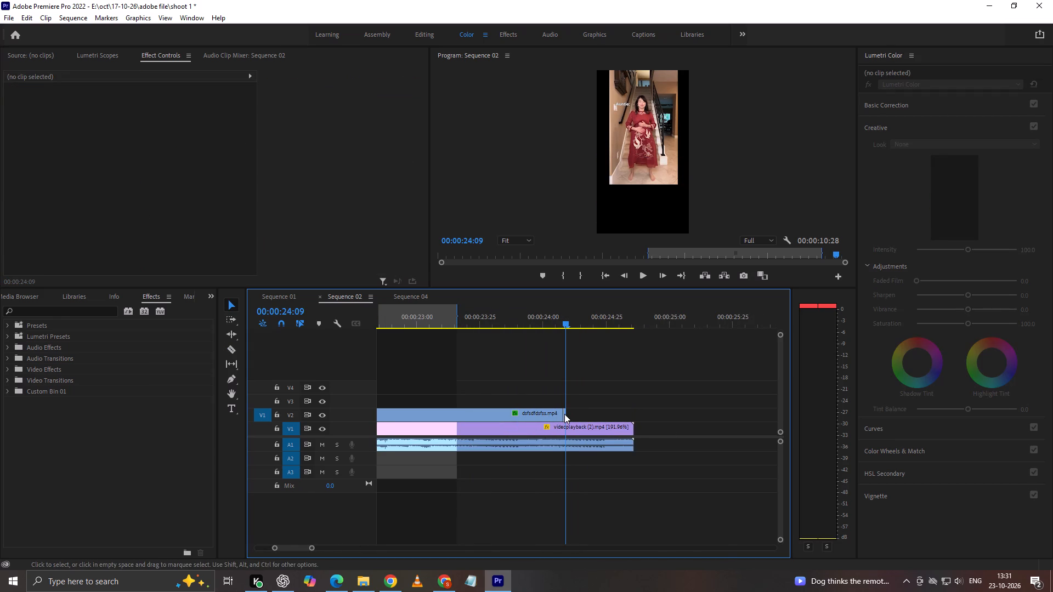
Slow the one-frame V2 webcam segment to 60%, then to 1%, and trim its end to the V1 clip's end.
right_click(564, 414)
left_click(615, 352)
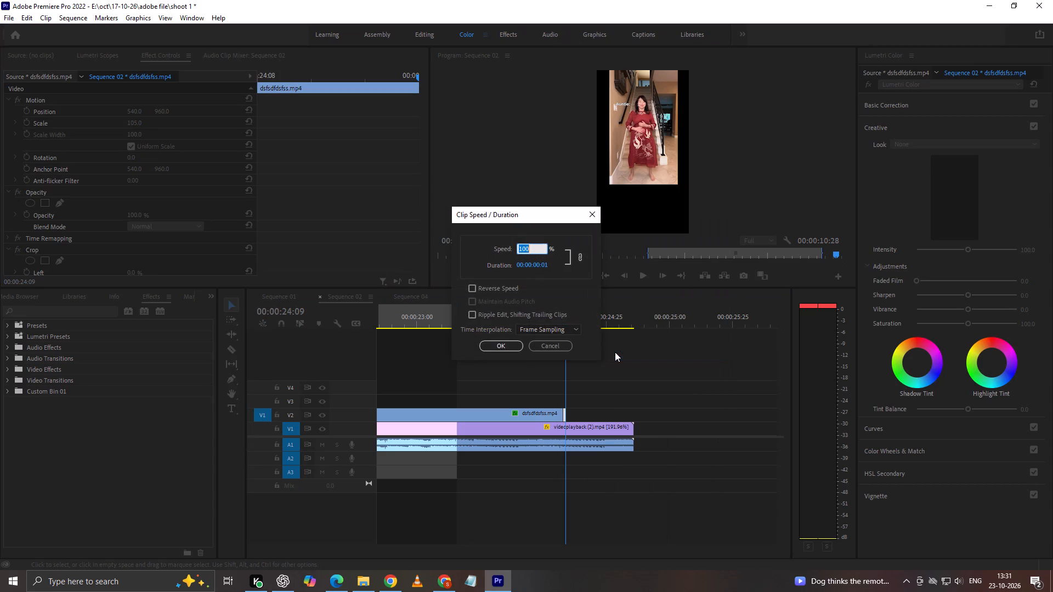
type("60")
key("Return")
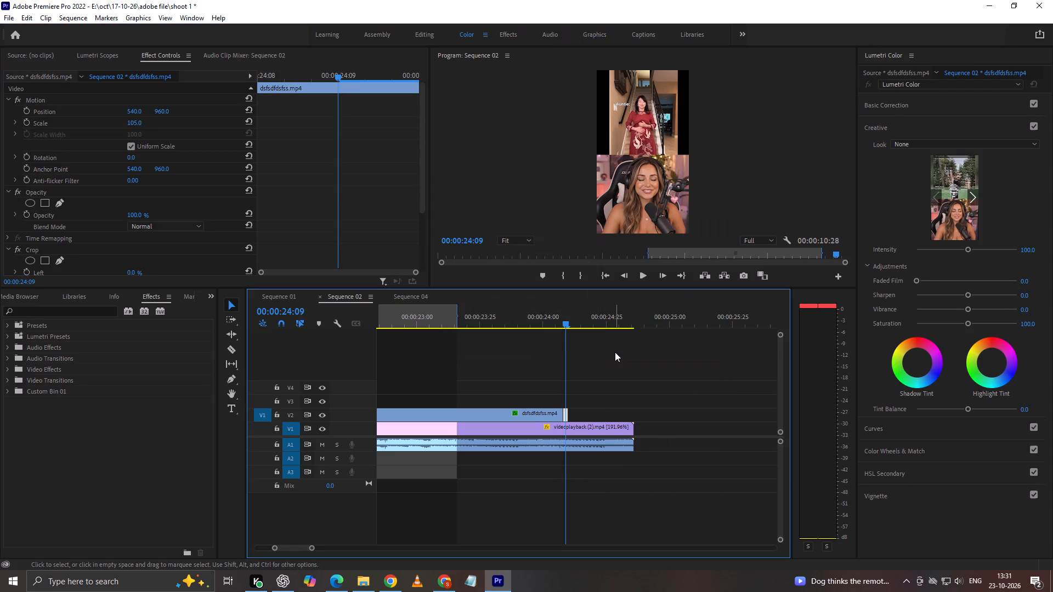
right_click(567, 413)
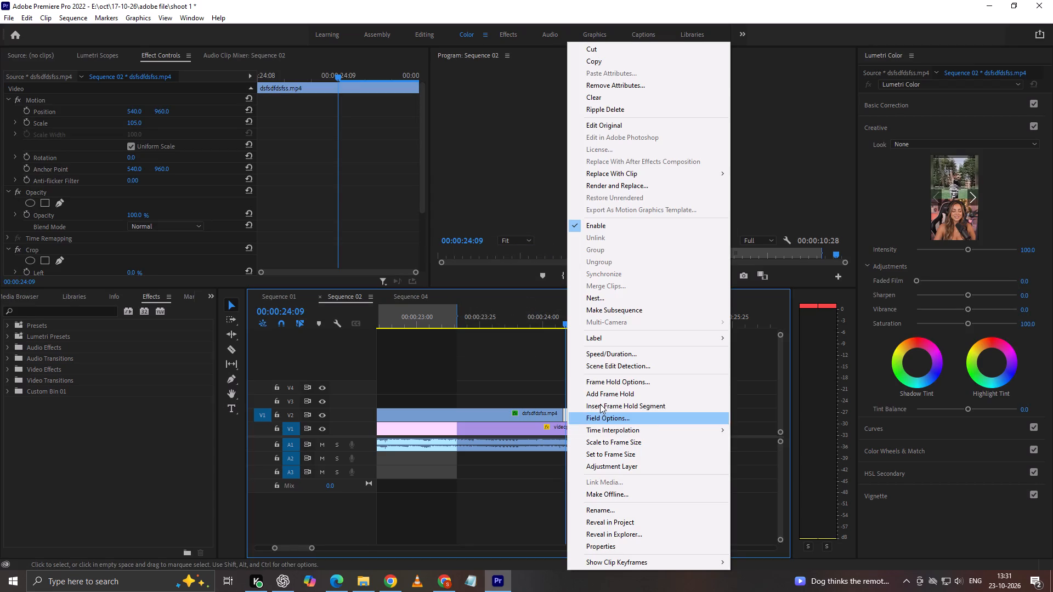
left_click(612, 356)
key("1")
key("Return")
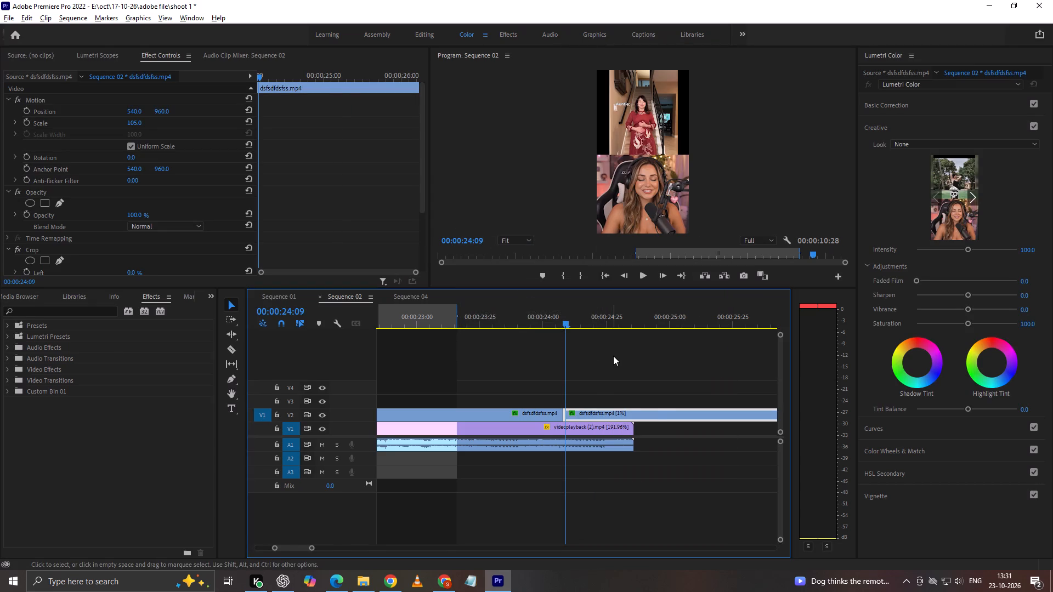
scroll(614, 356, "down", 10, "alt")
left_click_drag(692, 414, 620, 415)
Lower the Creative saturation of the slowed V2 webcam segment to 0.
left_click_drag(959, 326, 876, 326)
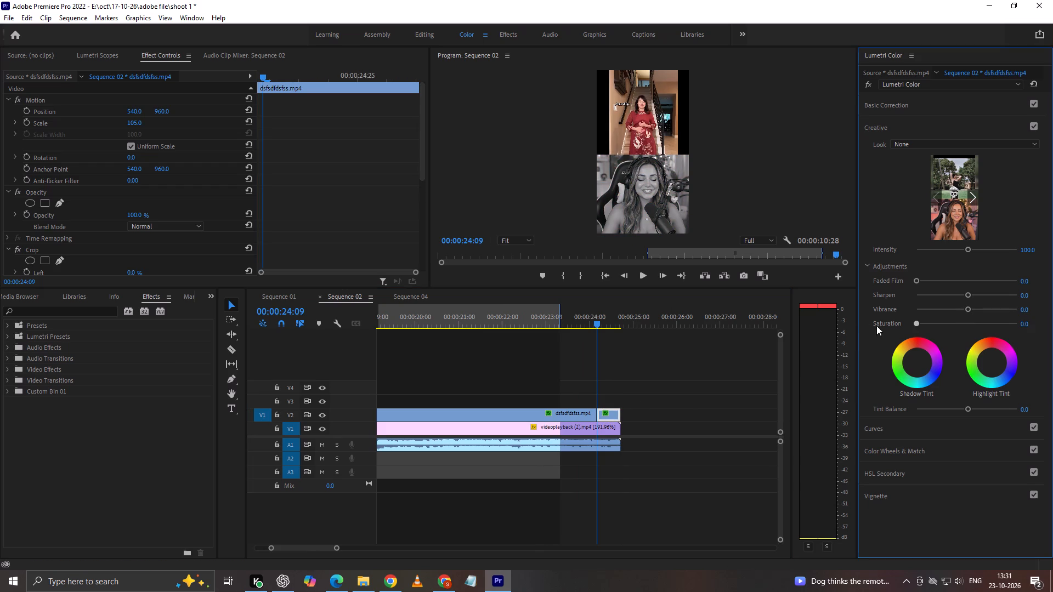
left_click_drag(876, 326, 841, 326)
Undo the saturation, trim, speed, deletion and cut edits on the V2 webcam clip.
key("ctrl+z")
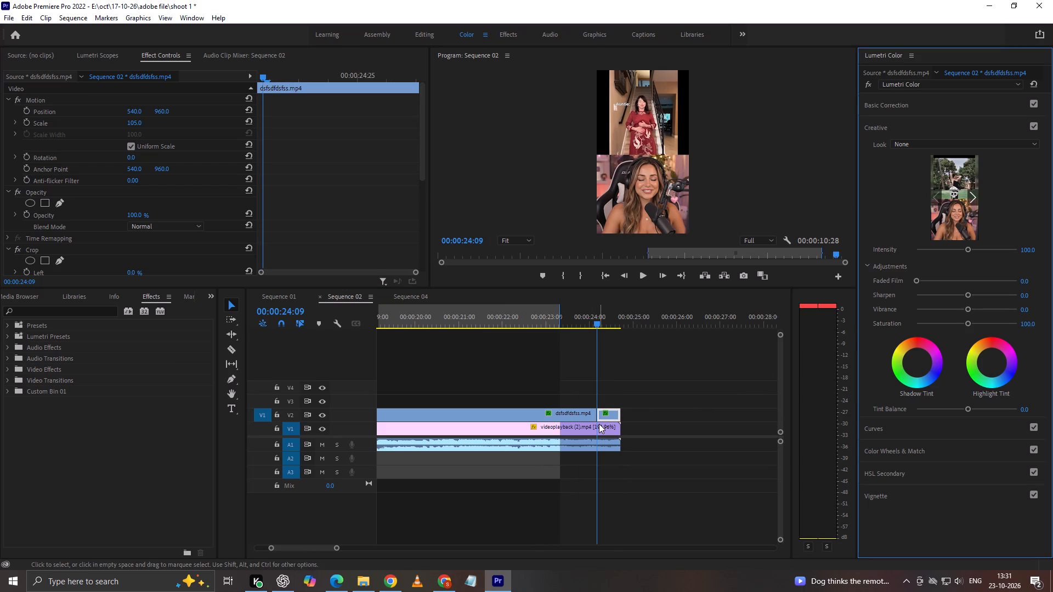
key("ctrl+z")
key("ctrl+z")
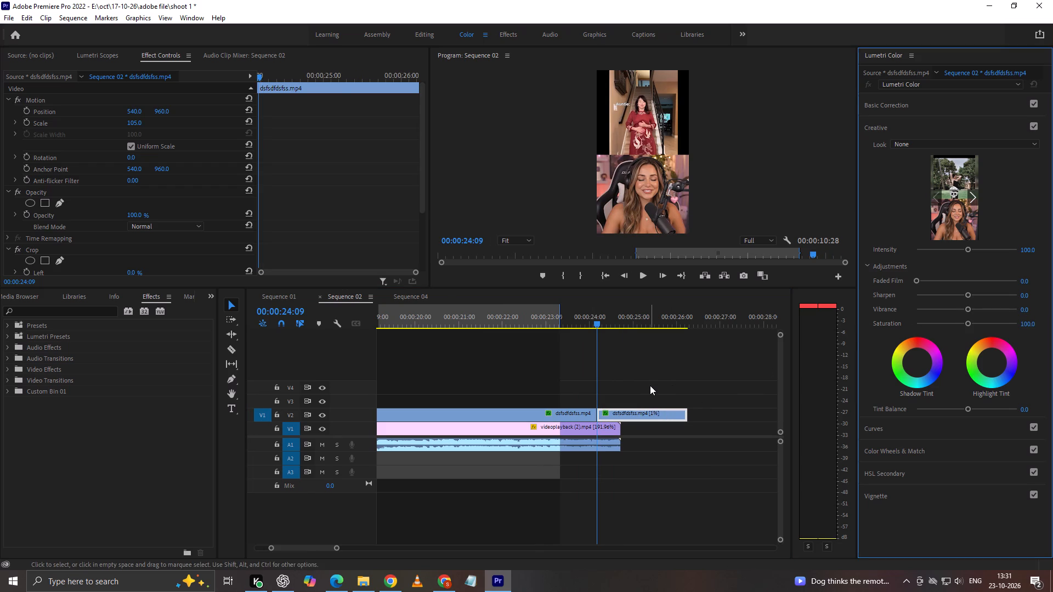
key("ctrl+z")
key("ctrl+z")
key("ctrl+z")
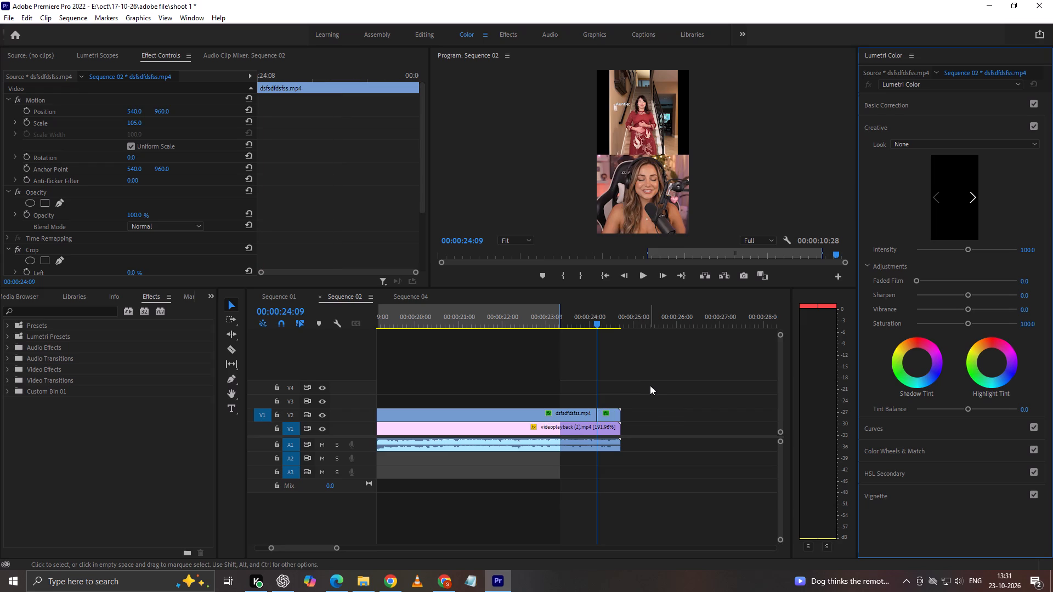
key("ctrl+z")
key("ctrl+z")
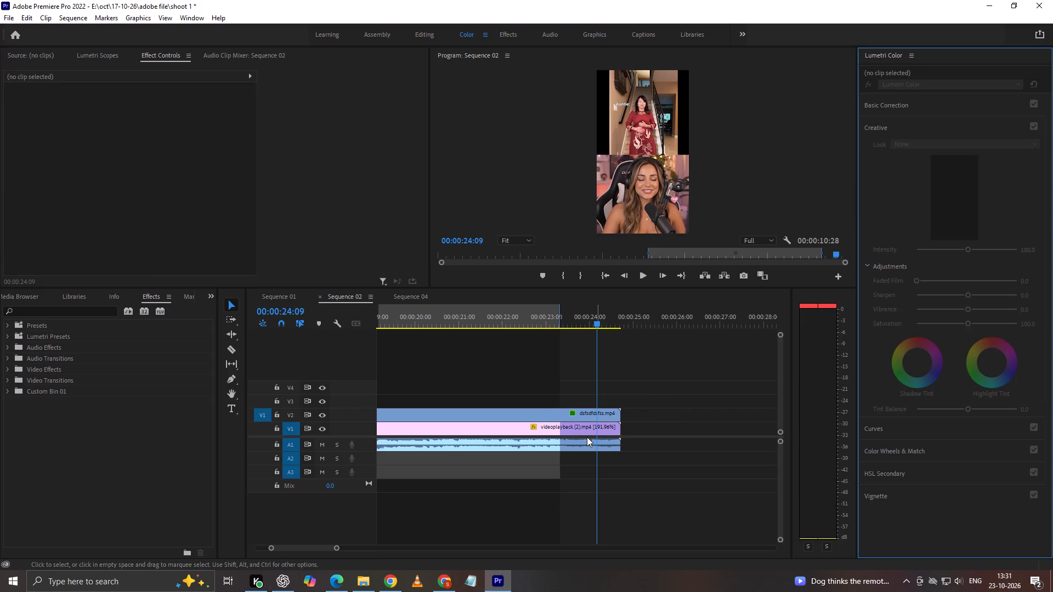
Isolate a one-frame segment of the V1 videoplayback (2) clip from 00:00:24:09 to 00:00:24:10 and delete the remainder after it.
key("c")
left_click(598, 426)
key("v")
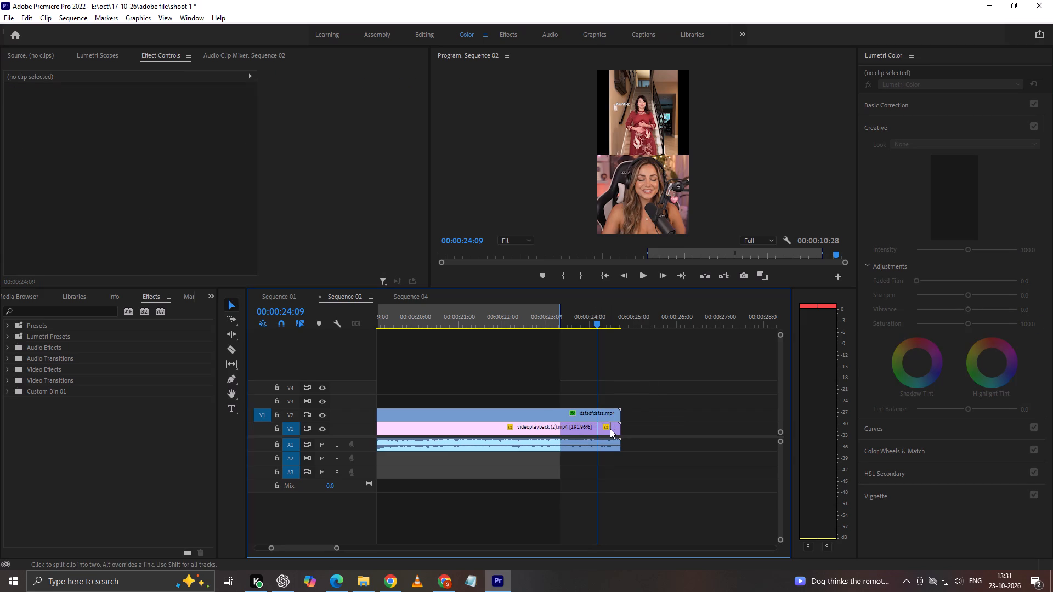
key("Right")
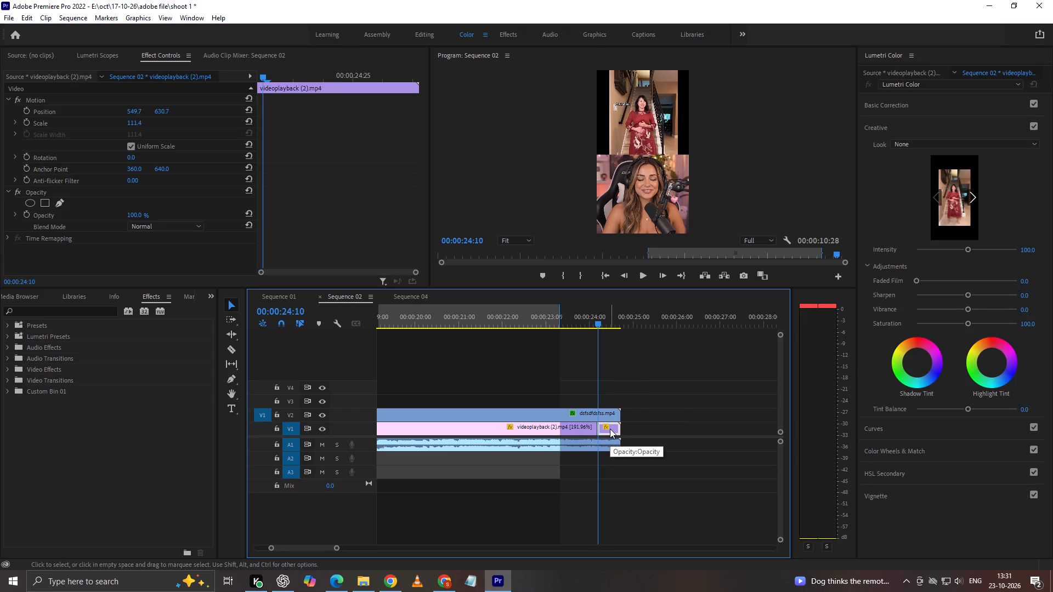
key("c")
left_click(601, 430)
key("v")
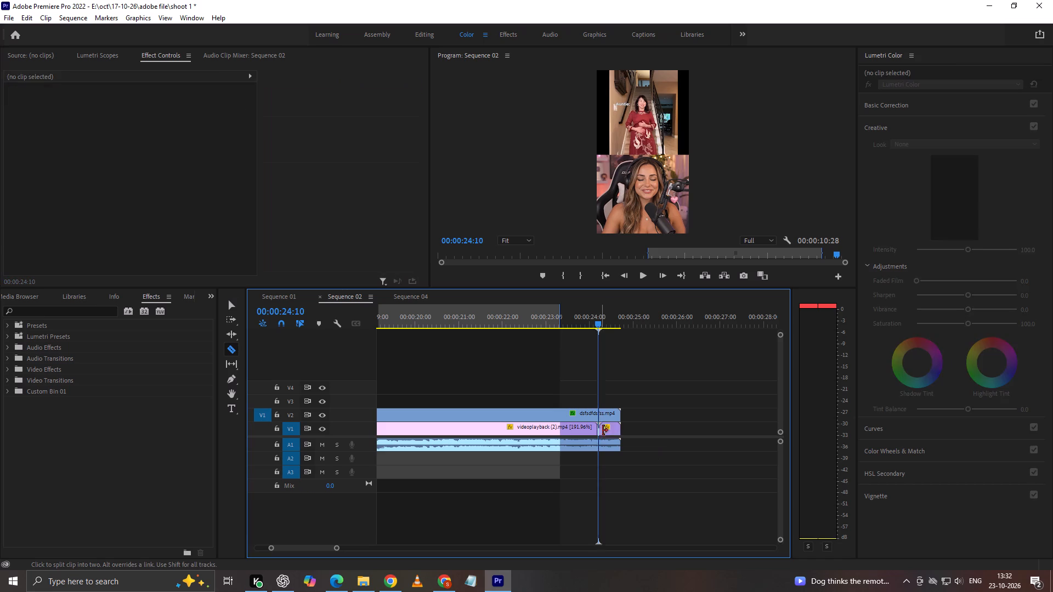
left_click(609, 430)
key("Delete")
Slow the one-frame V1 segment to 1% speed and trim its end to the webcam clip's end.
scroll(609, 430, "up", 8, "alt")
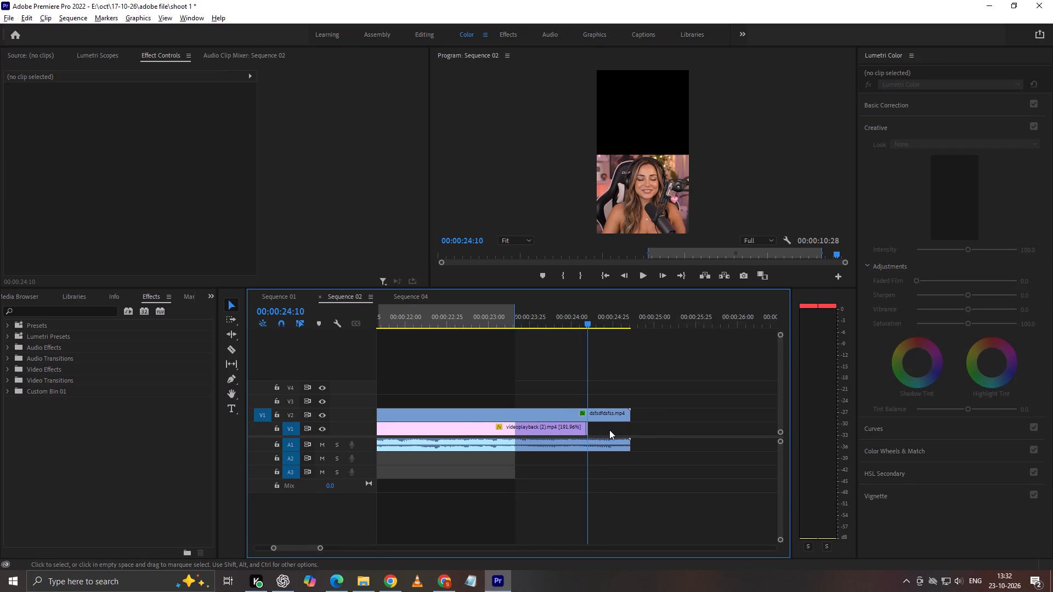
scroll(609, 430, "up", 6, "alt")
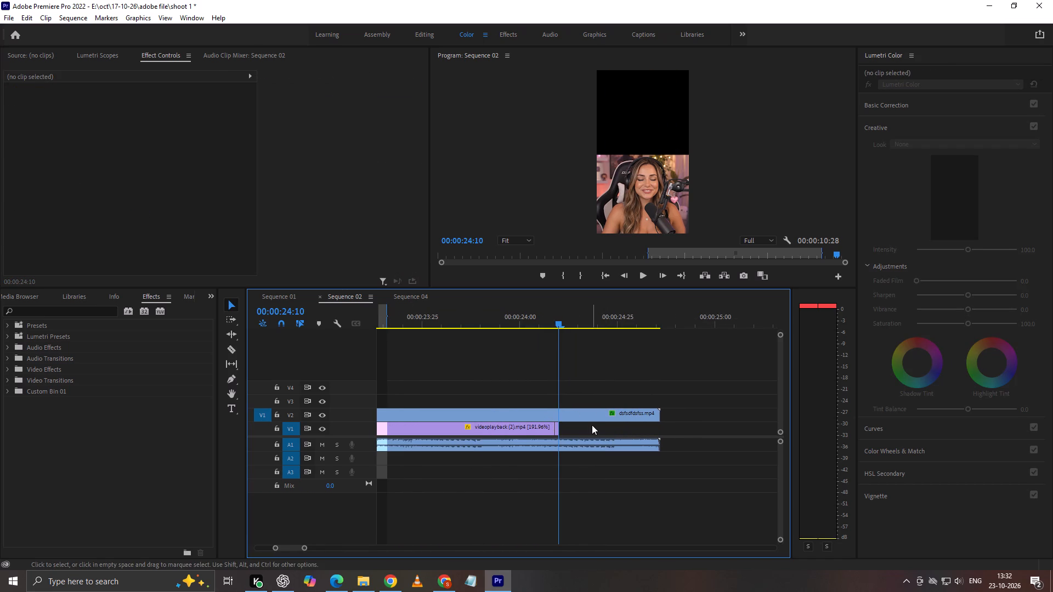
right_click(556, 428)
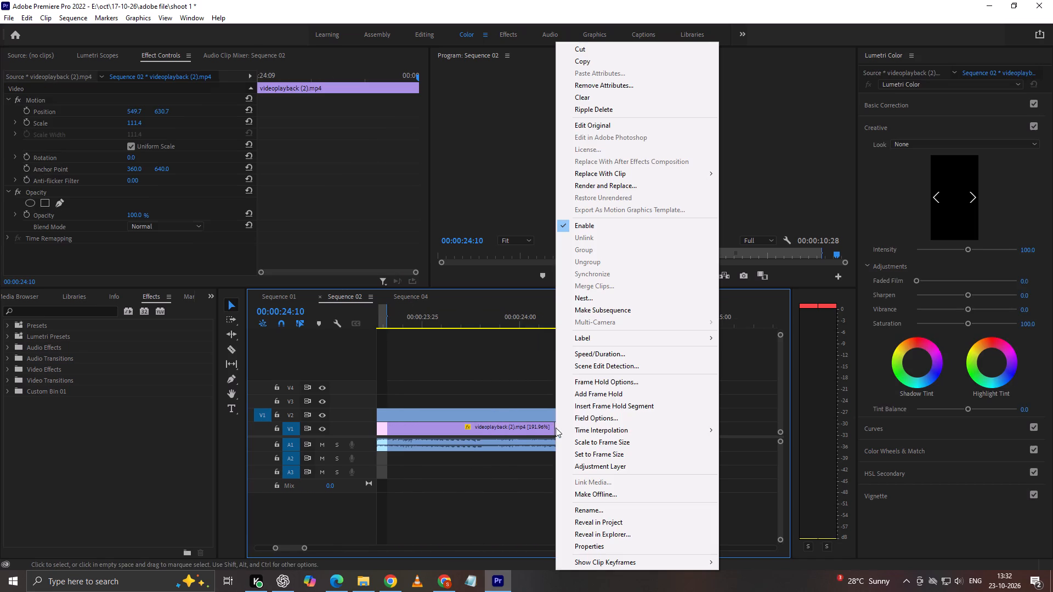
left_click(612, 348)
key("1")
key("Return")
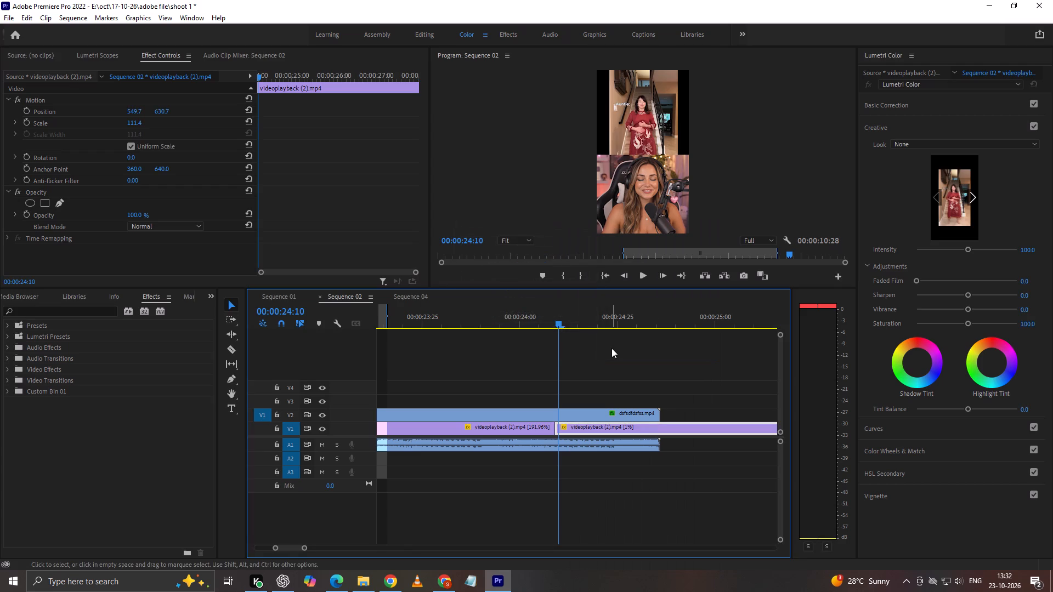
scroll(691, 540, "down", 11, "alt")
scroll(694, 504, "down", 16, "alt")
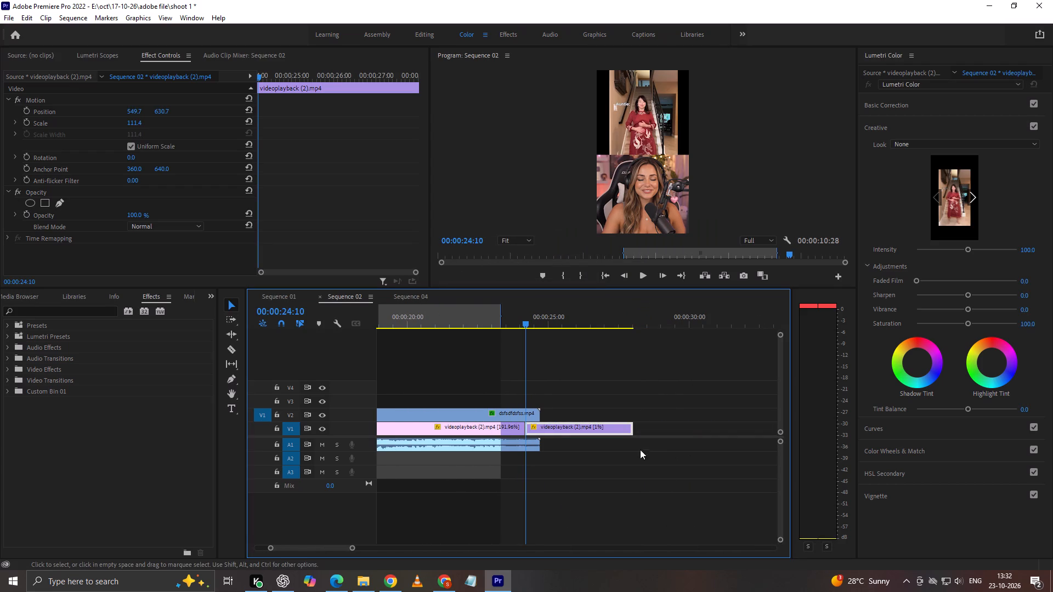
left_click_drag(630, 430, 540, 431)
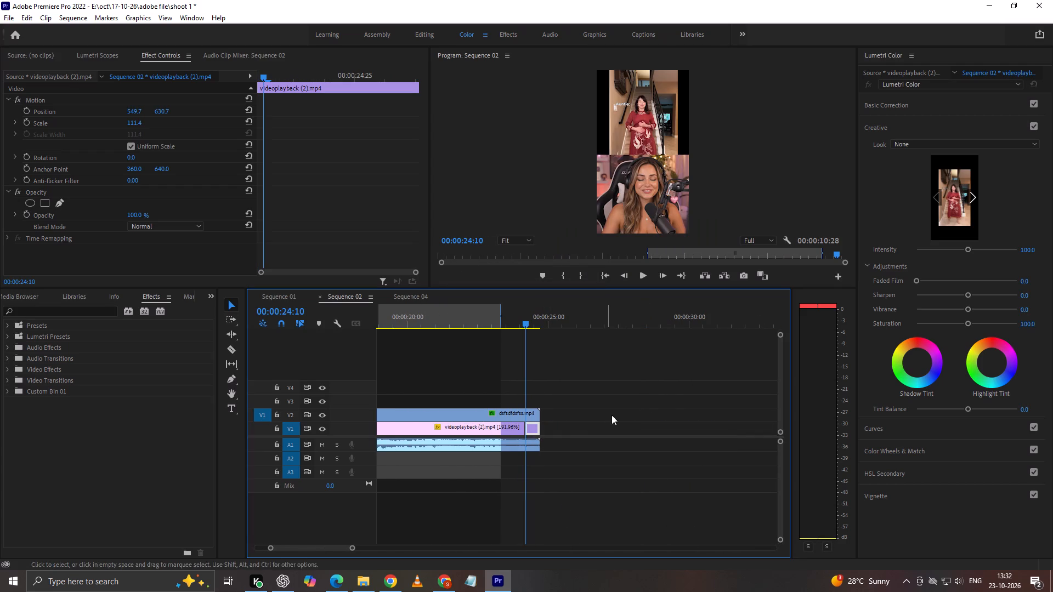
Lower the Creative saturation of the slowed V1 segment to 0.
left_click_drag(965, 321, 942, 326)
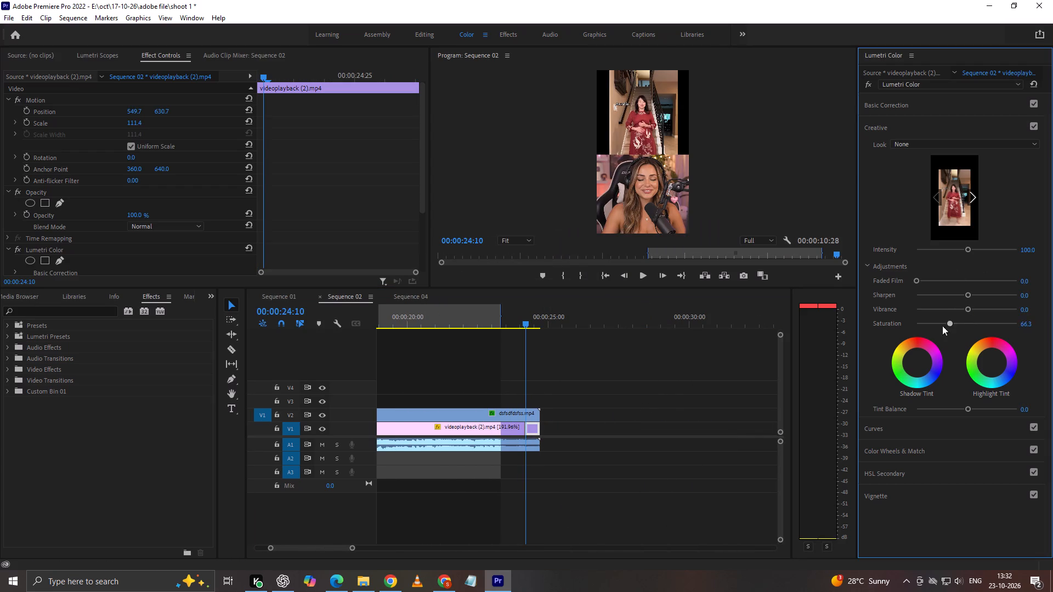
left_click_drag(942, 326, 886, 325)
Replay the ending from around 00:00:23:00 in short bursts to examine the timing of the top footage before the freeze.
scroll(579, 420, "up", 6, "alt")
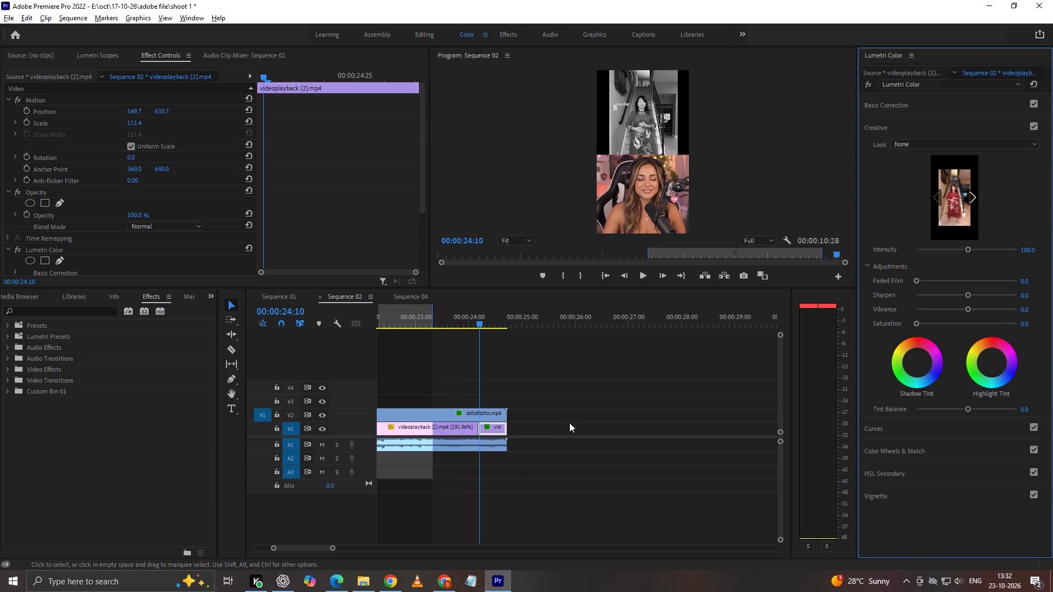
left_click_drag(457, 314, 448, 314)
key("ctrl+grave")
key("space")
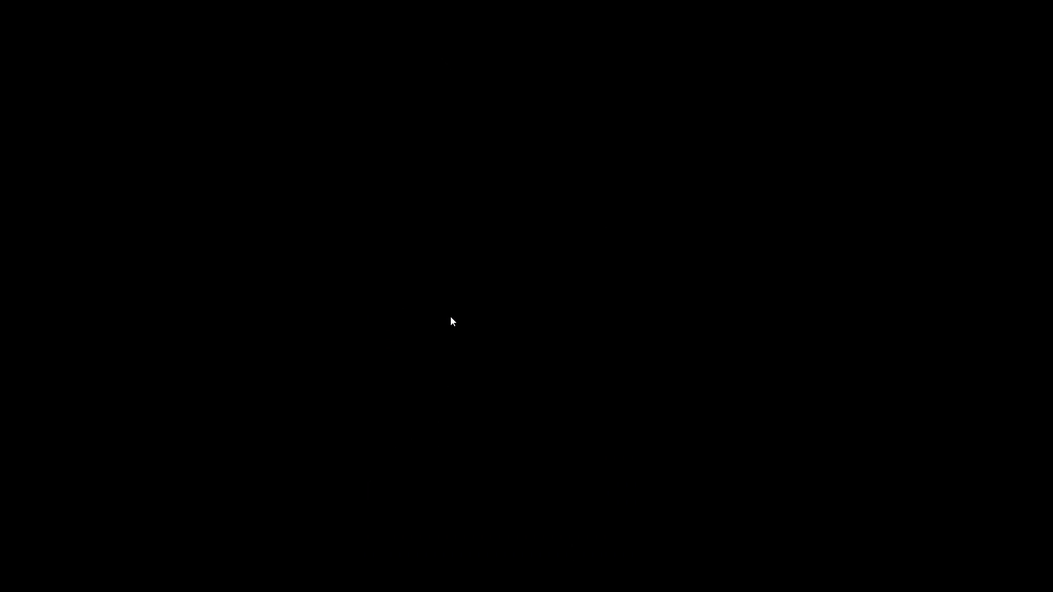
key("ctrl+grave")
left_click_drag(455, 316, 414, 315)
key("space")
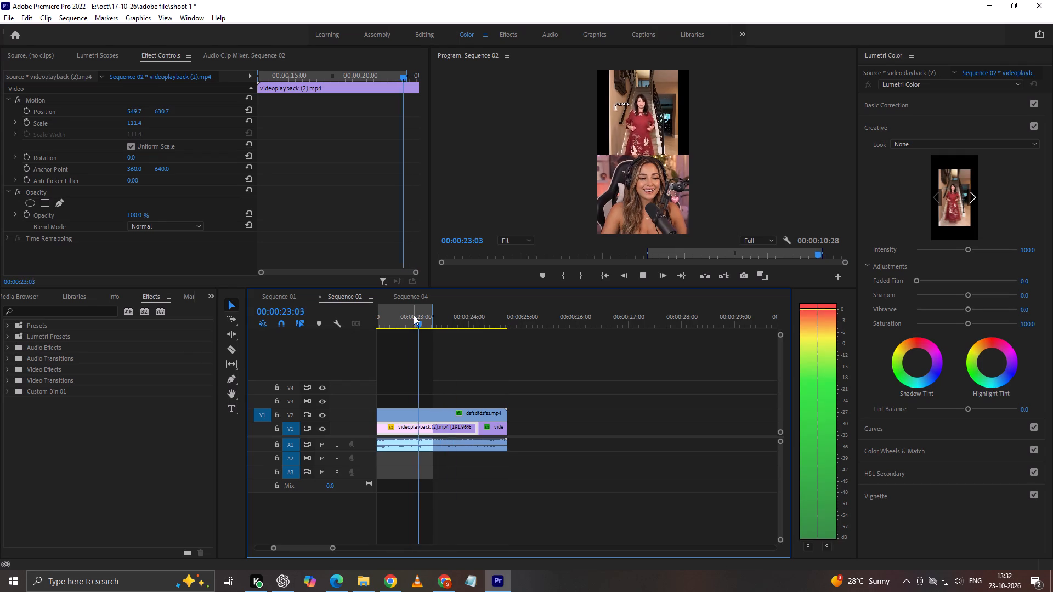
key("space")
left_click(418, 315)
key("space")
key("space")
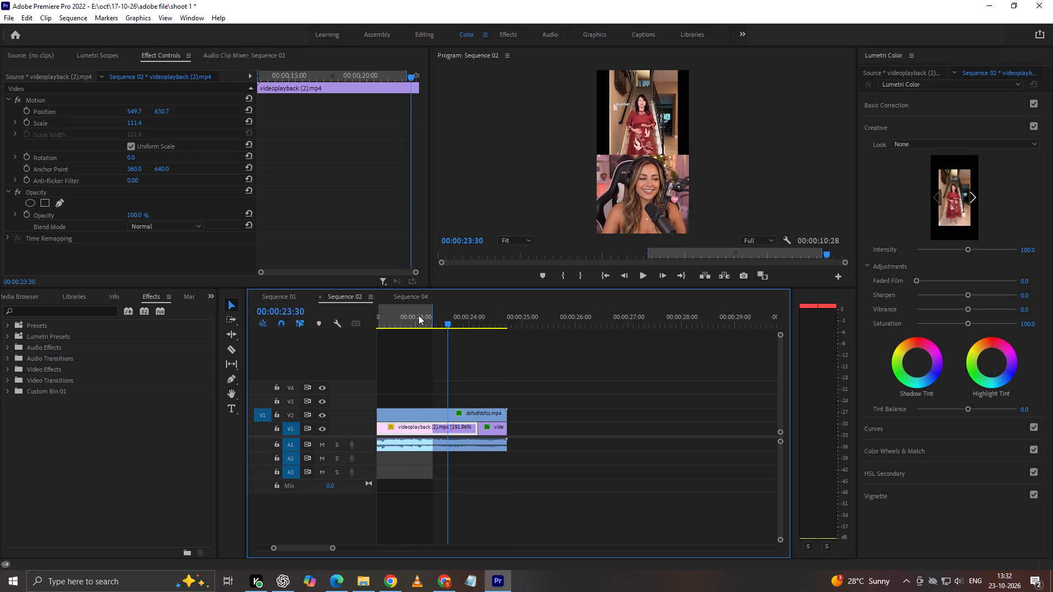
left_click(418, 315)
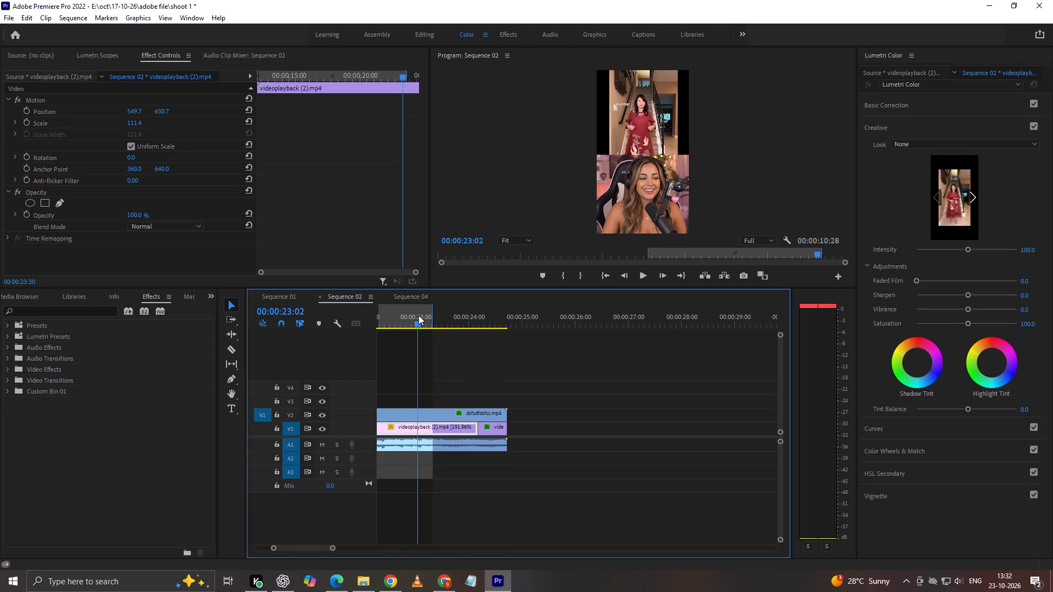
key("space")
key("space")
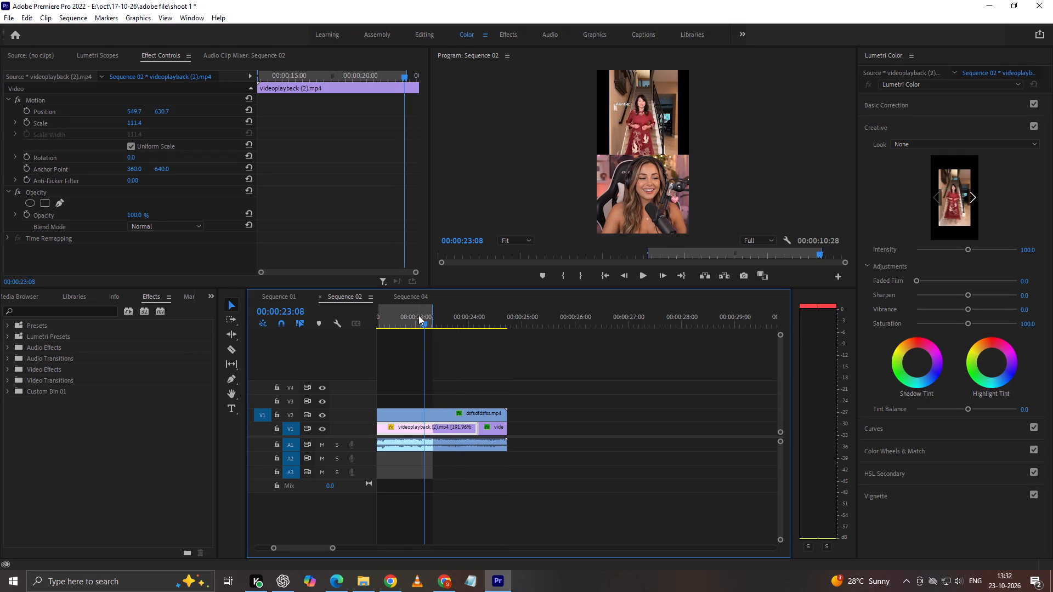
key("space")
key("space")
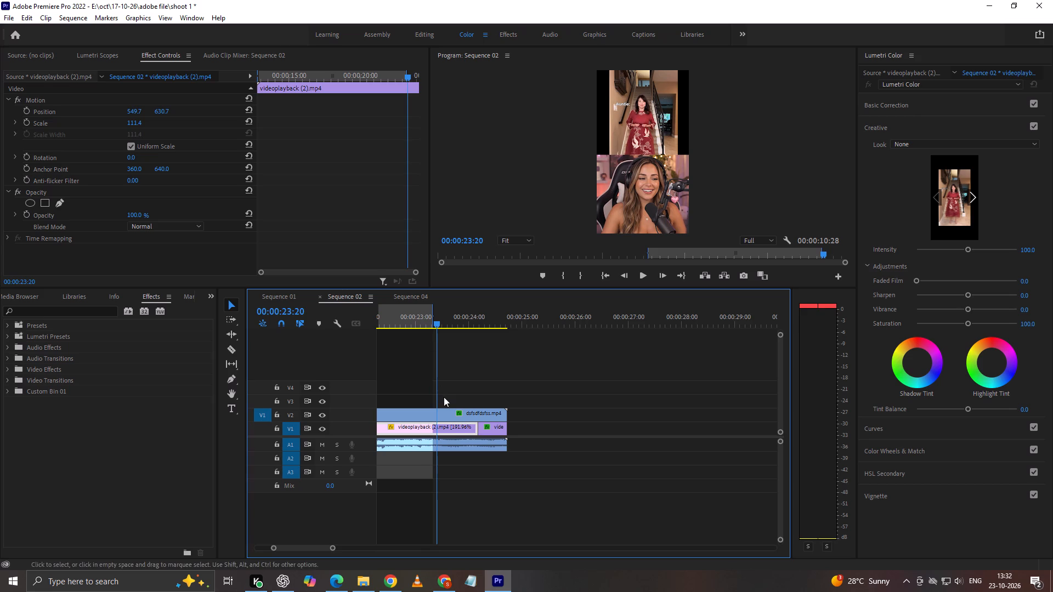
Isolate a two-frame segment of the V1 clip from 00:00:23:20 to 00:00:23:22 and delete everything after it, including the earlier slowed segment.
key("c")
left_click(439, 426)
key("v")
left_click(452, 428)
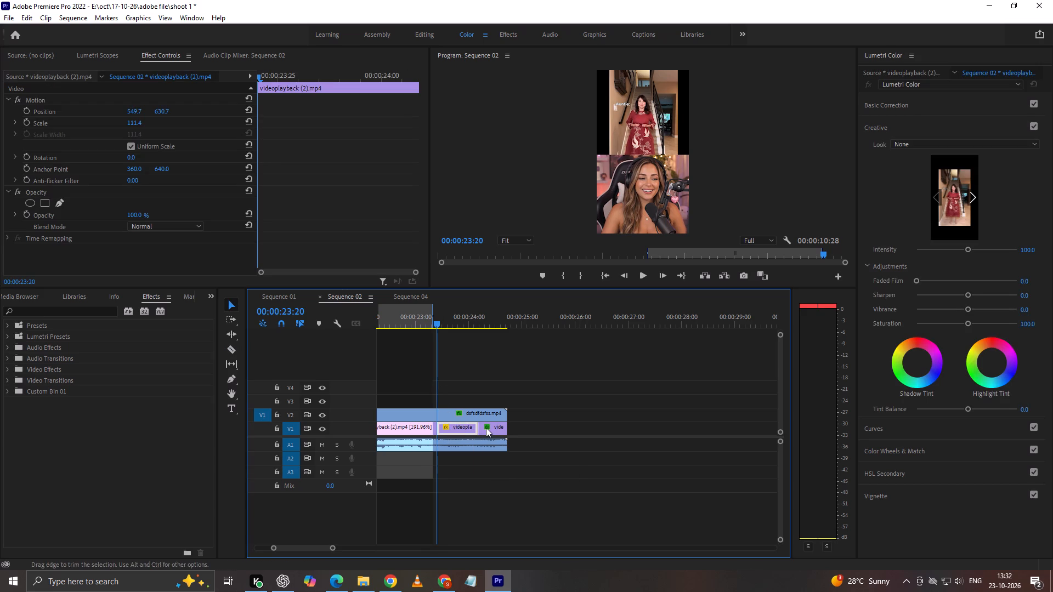
left_click(494, 427)
key("Delete")
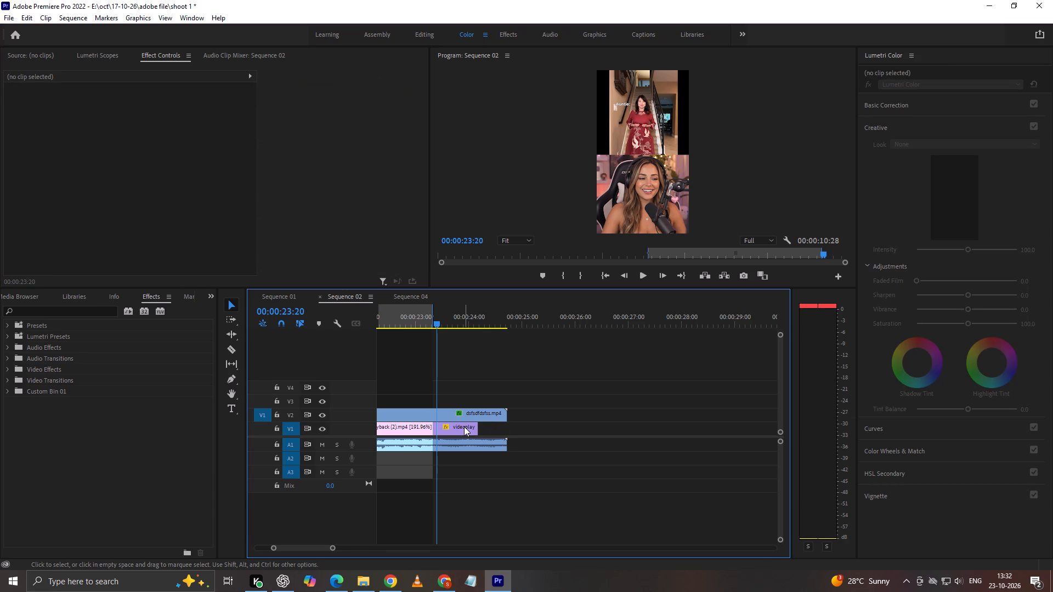
key("Right")
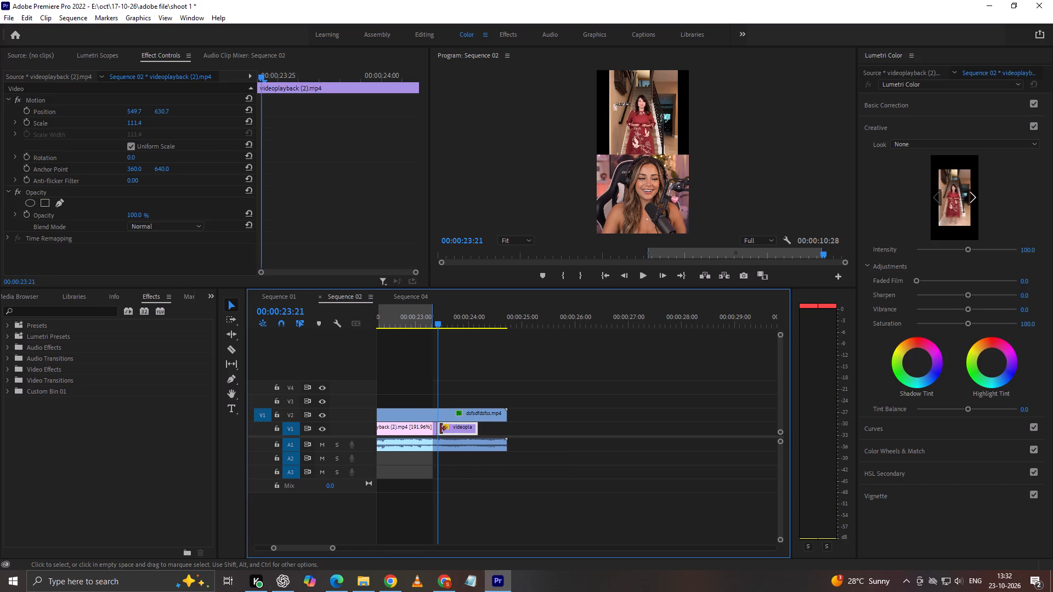
key("Right")
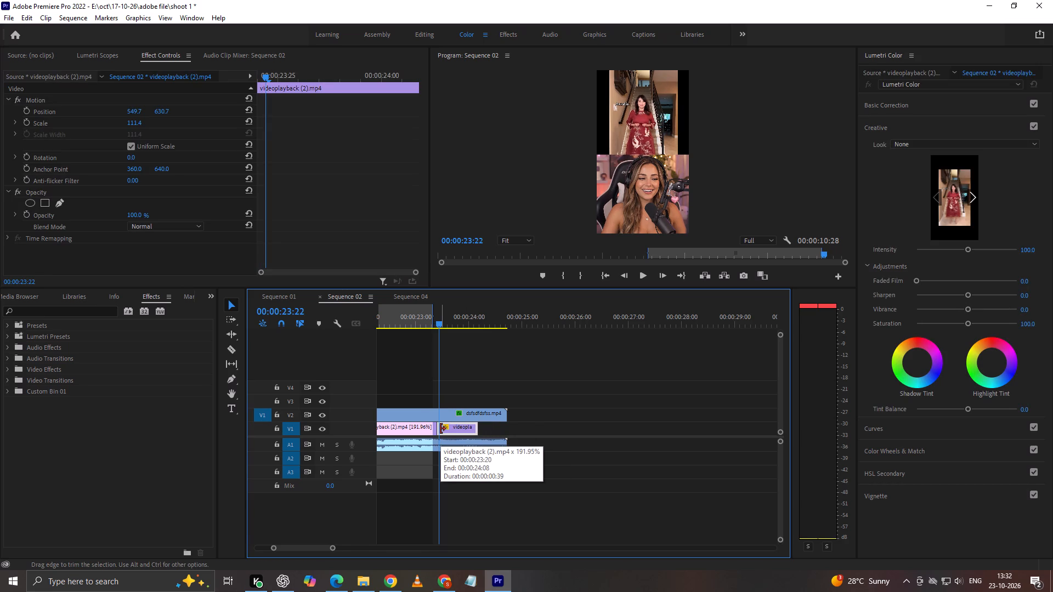
key("c")
left_click(439, 431)
key("v")
left_click(452, 428)
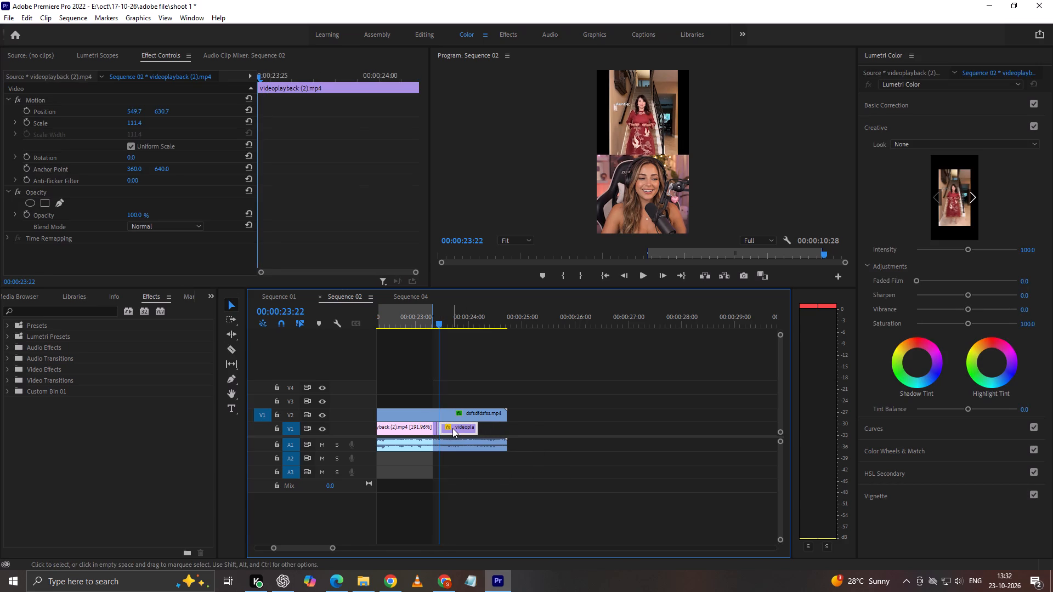
key("Delete")
Slow the two-frame V1 segment to 1% speed and cut off its excess at the webcam clip's end.
right_click(439, 430)
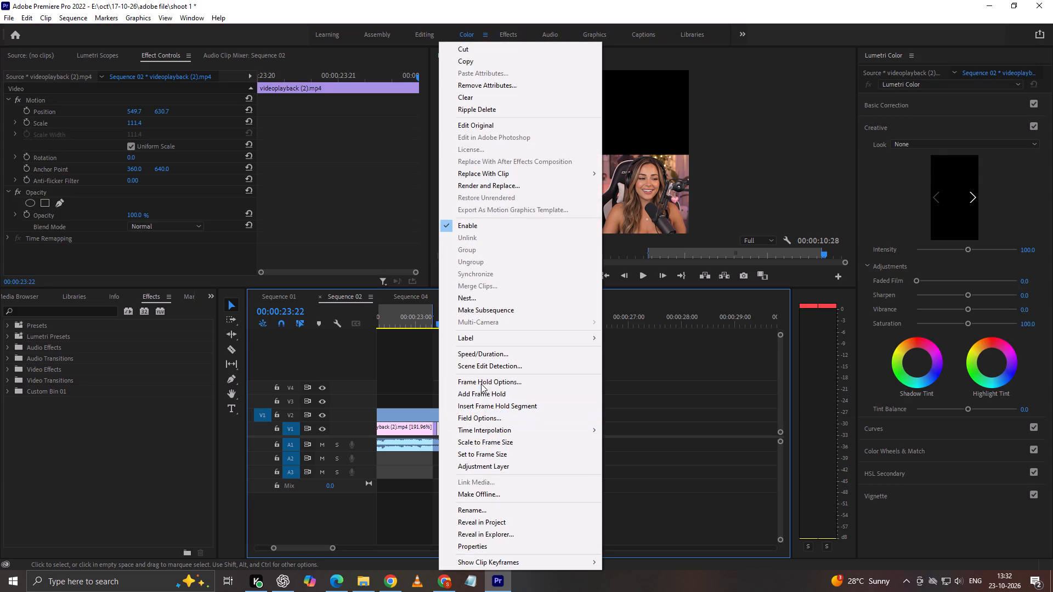
left_click(480, 359)
key("1")
key("Return")
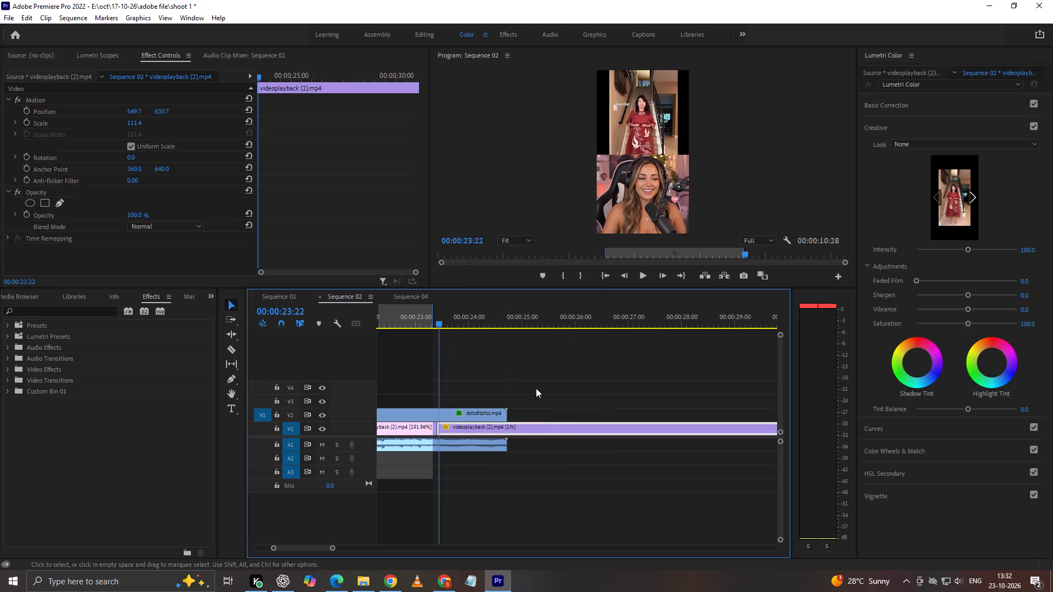
key("c")
left_click(506, 431)
key("v")
left_click(527, 427)
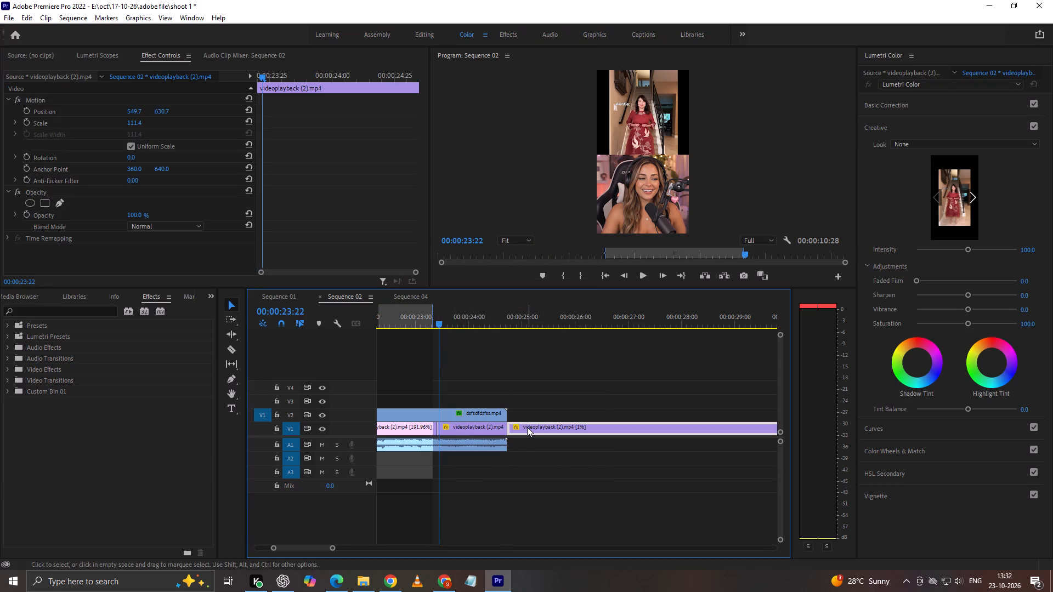
key("Delete")
Lower the Creative saturation of the new slowed V1 segment to 0 and replay the ending full screen.
left_click(469, 431)
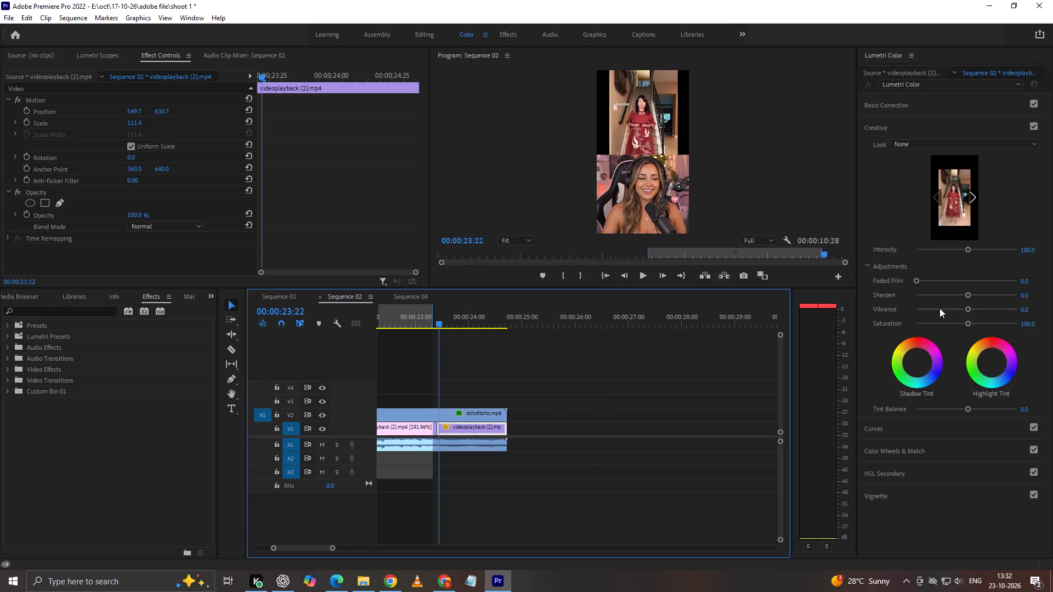
left_click_drag(946, 321, 749, 333)
scroll(584, 435, "up", 6)
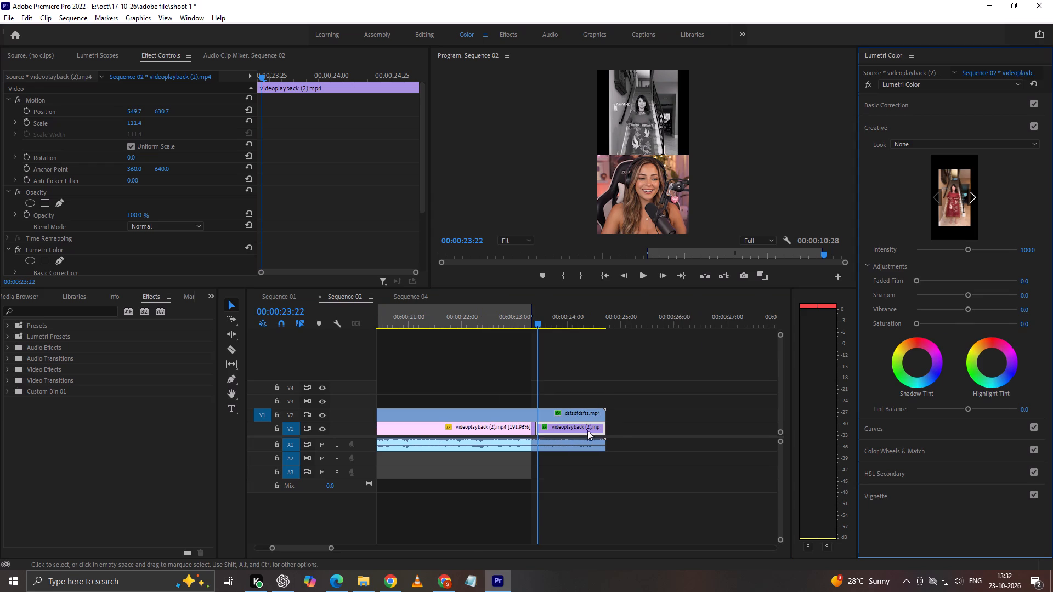
left_click_drag(490, 321, 460, 321)
key("ctrl+grave")
key("space")
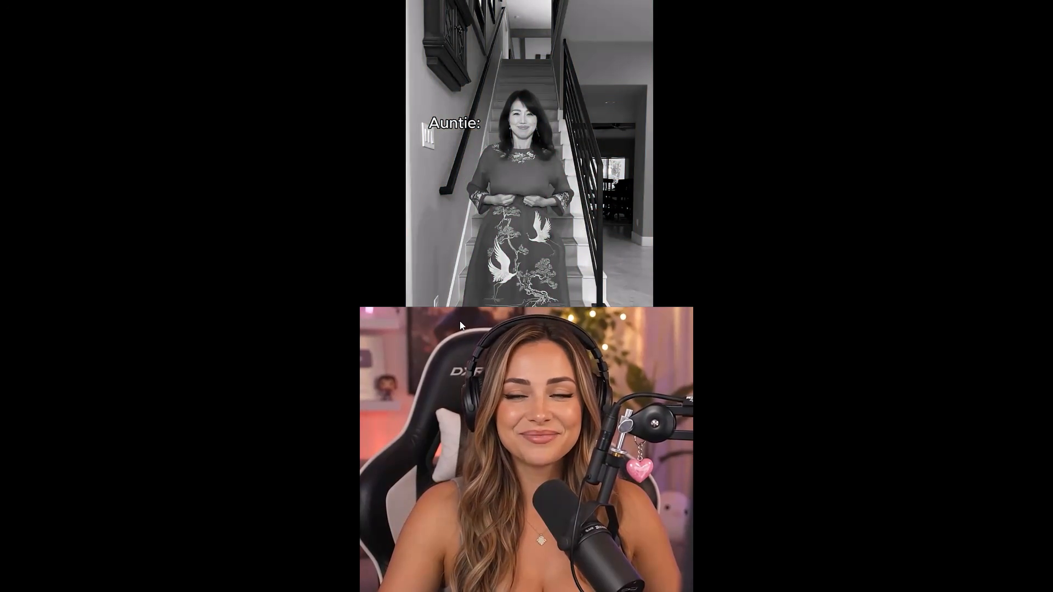
key("ctrl+grave")
Extend the sequence's out point from the start of the freeze segment to the end of the clips.
scroll(615, 397, "down", 8, "alt")
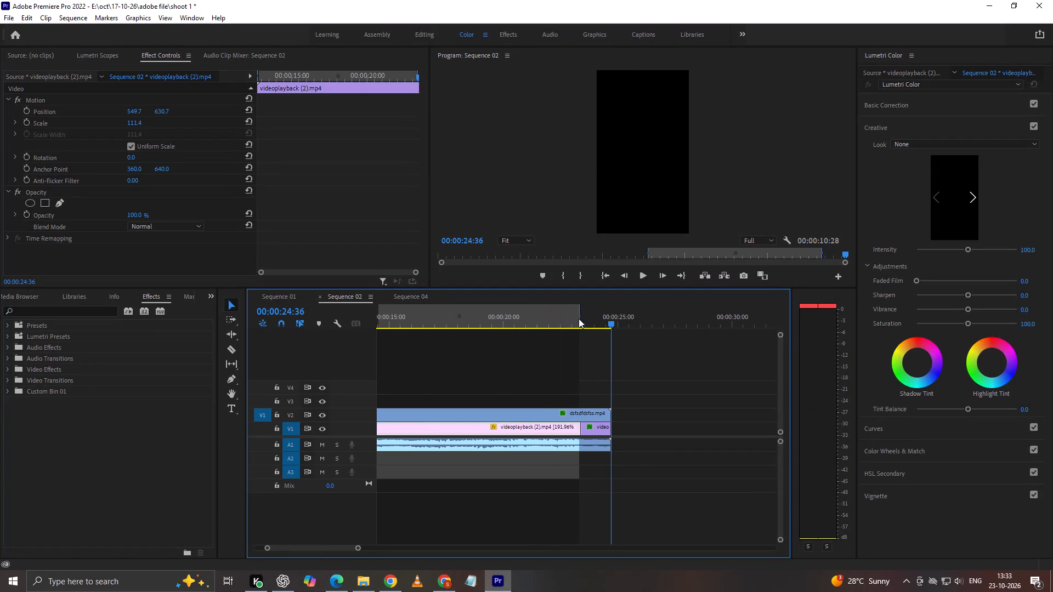
left_click(582, 318)
left_click_drag(581, 315, 612, 315)
Reframe the main V1 clip above the webcam at about 106.5 scale and position 532.7, 587.1, checking it in playback.
scroll(551, 377, "up", 3)
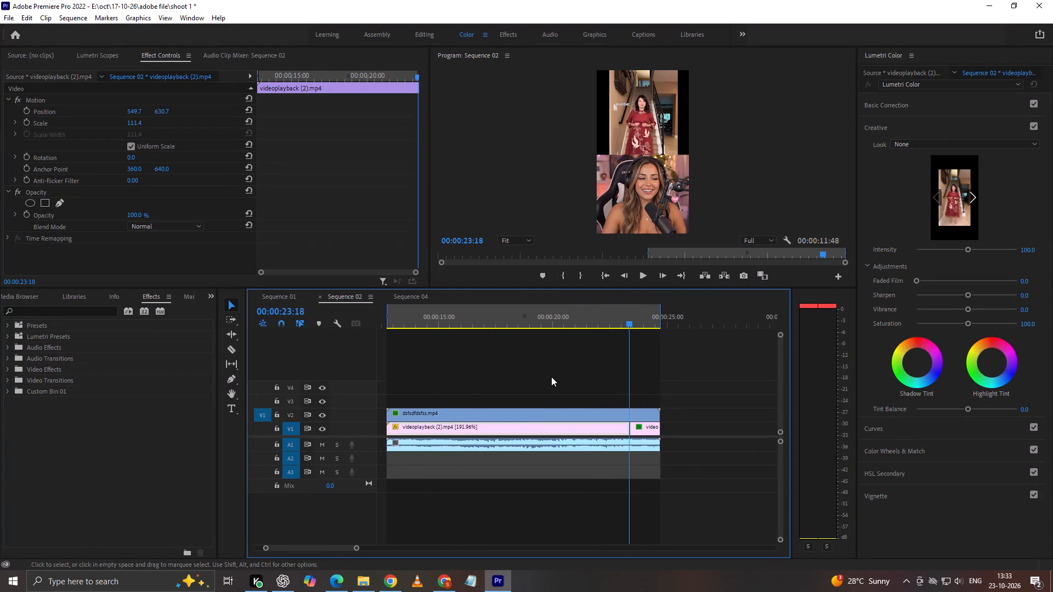
left_click(404, 318)
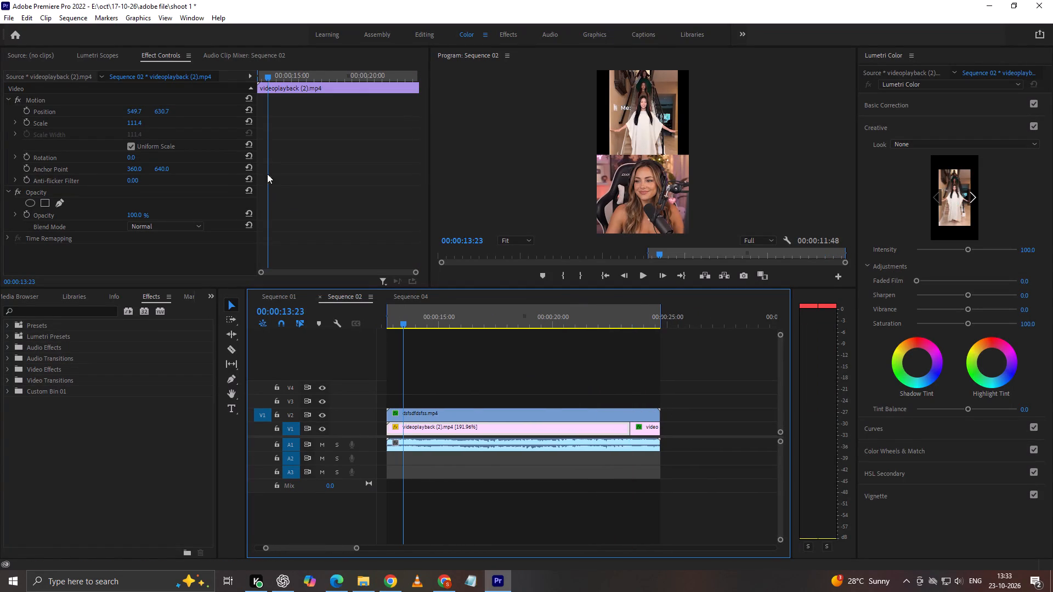
left_click(165, 97)
key("grave")
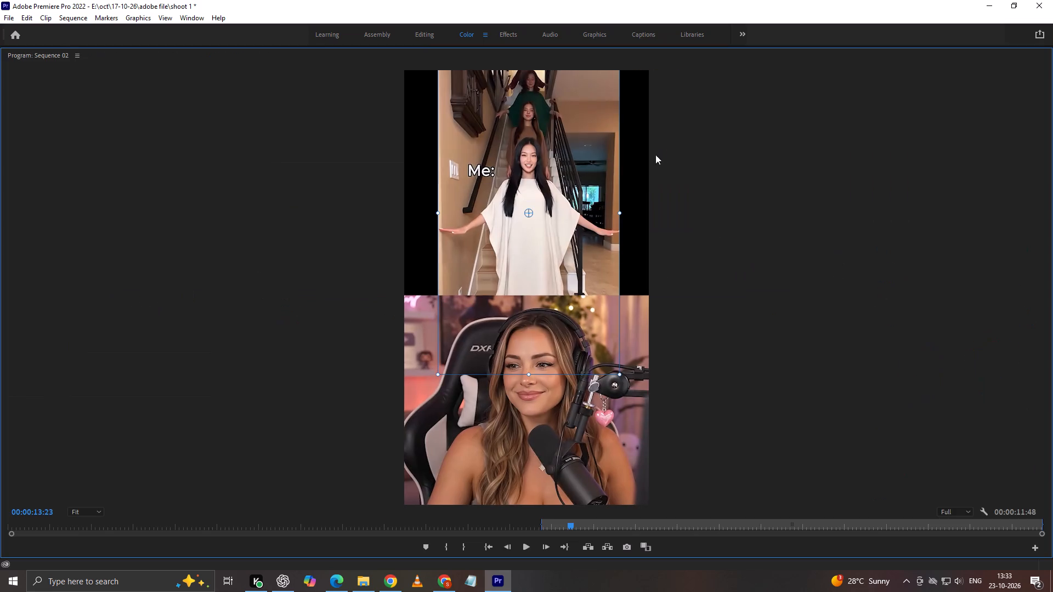
left_click_drag(529, 375, 529, 297)
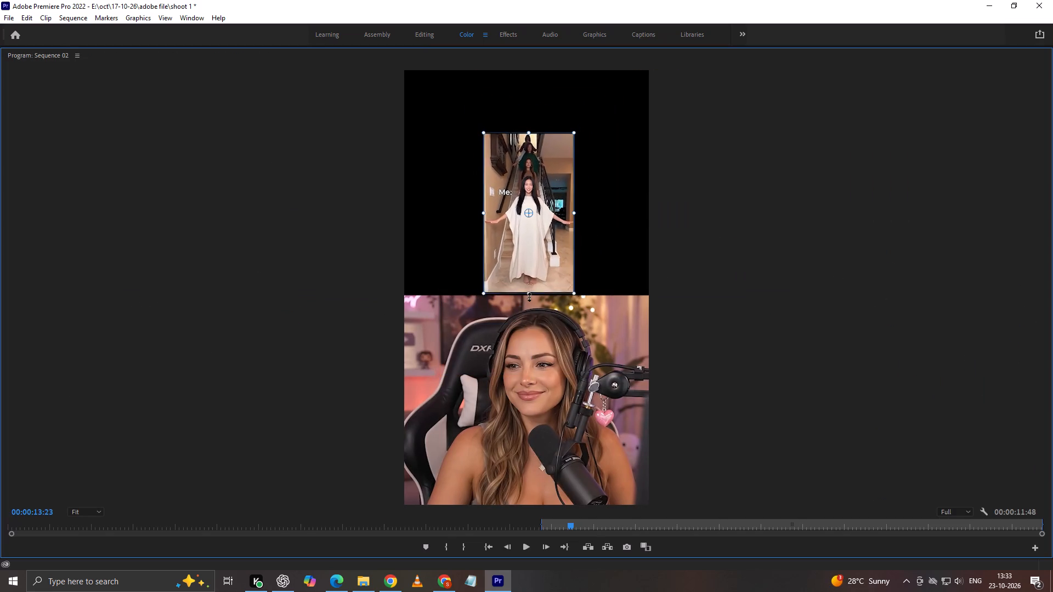
left_click_drag(529, 297, 532, 344)
left_click_drag(535, 259, 532, 243)
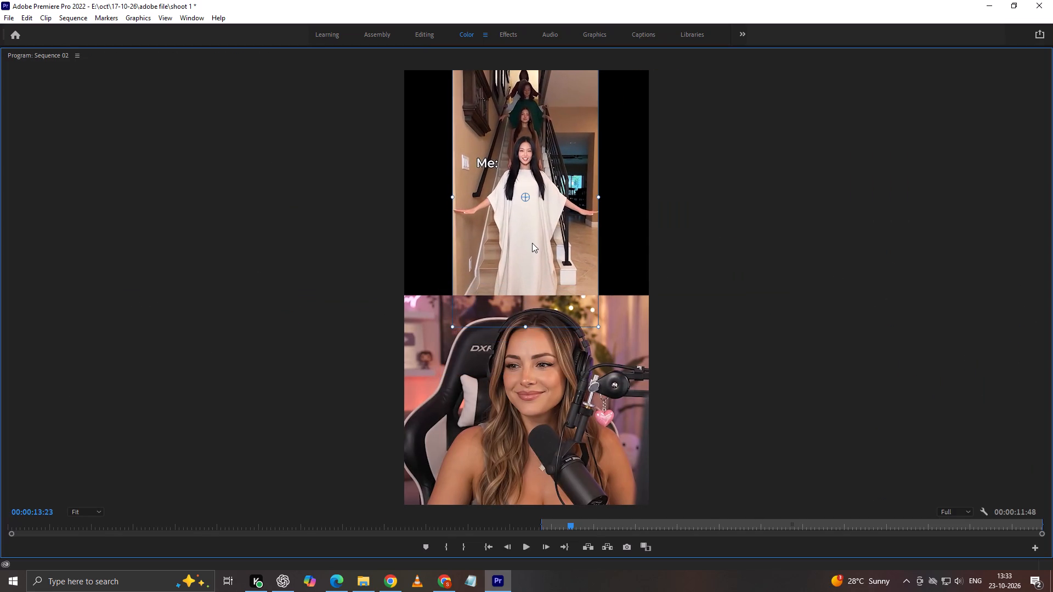
left_click_drag(532, 243, 533, 230)
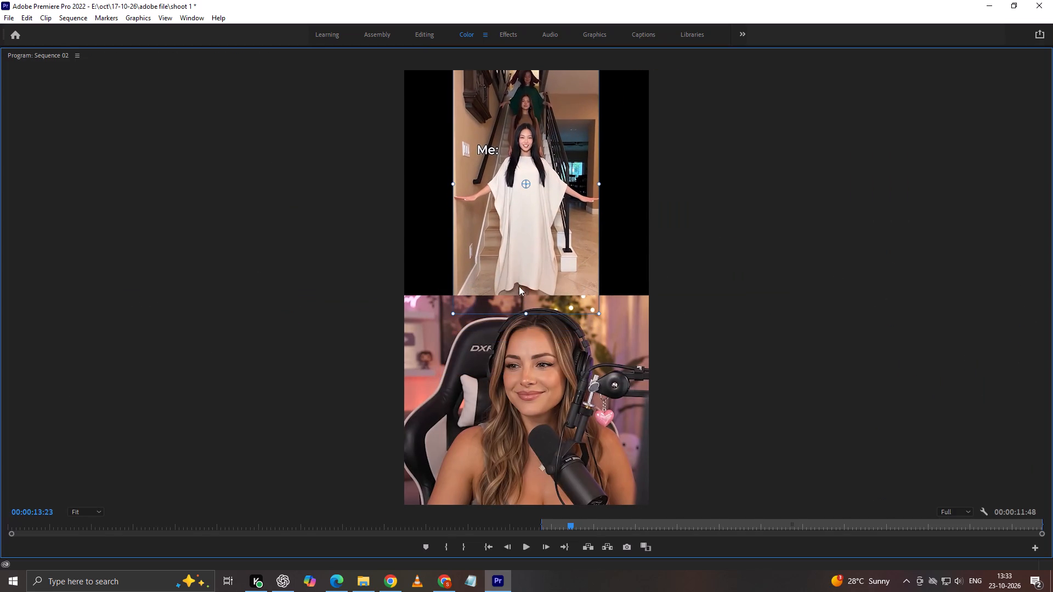
key("space")
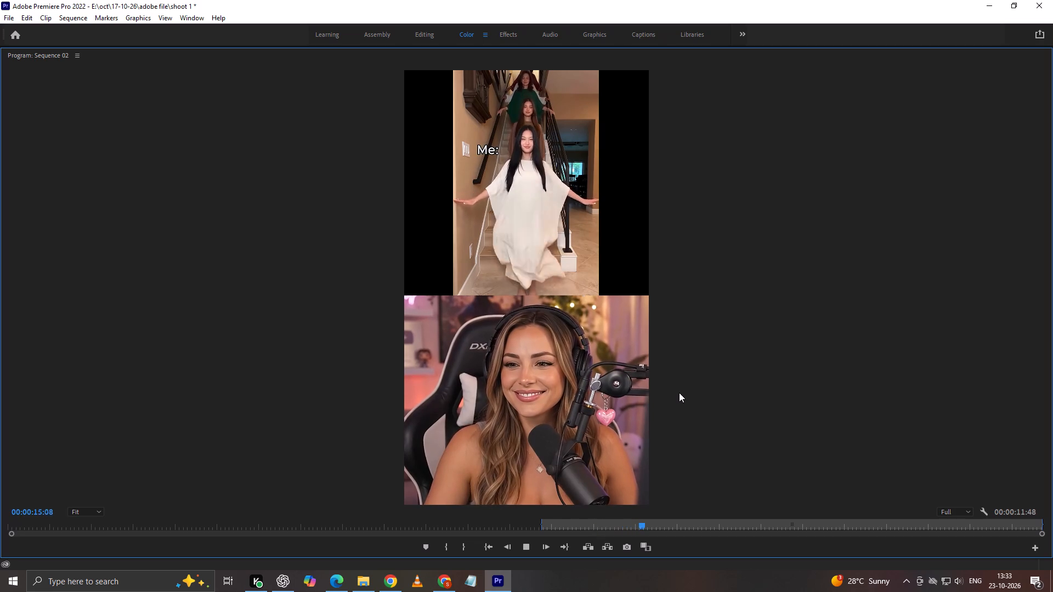
key("space")
left_click_drag(525, 318, 530, 343)
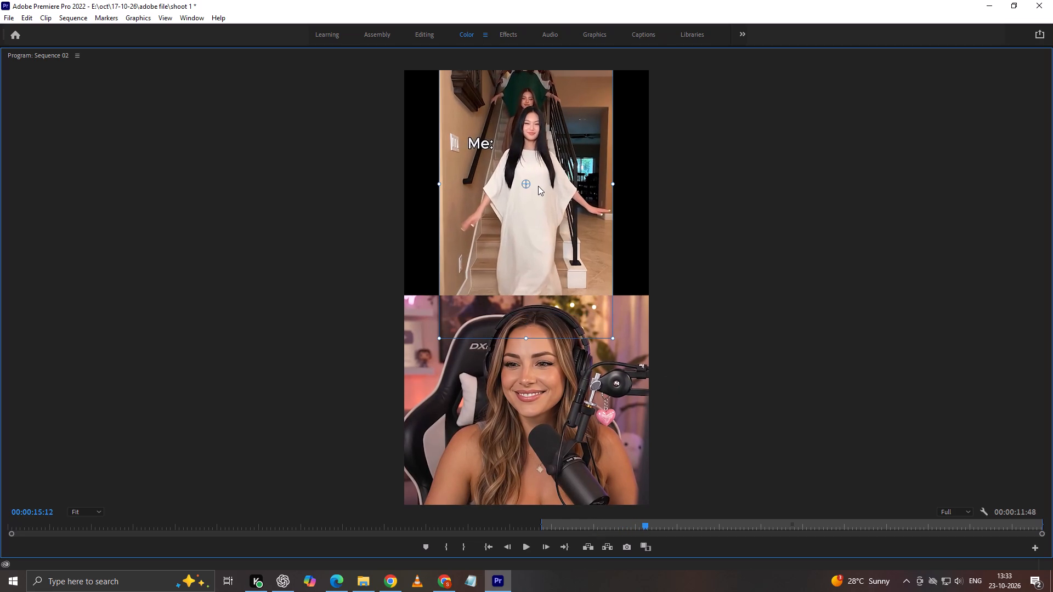
left_click_drag(538, 186, 537, 205)
key("space")
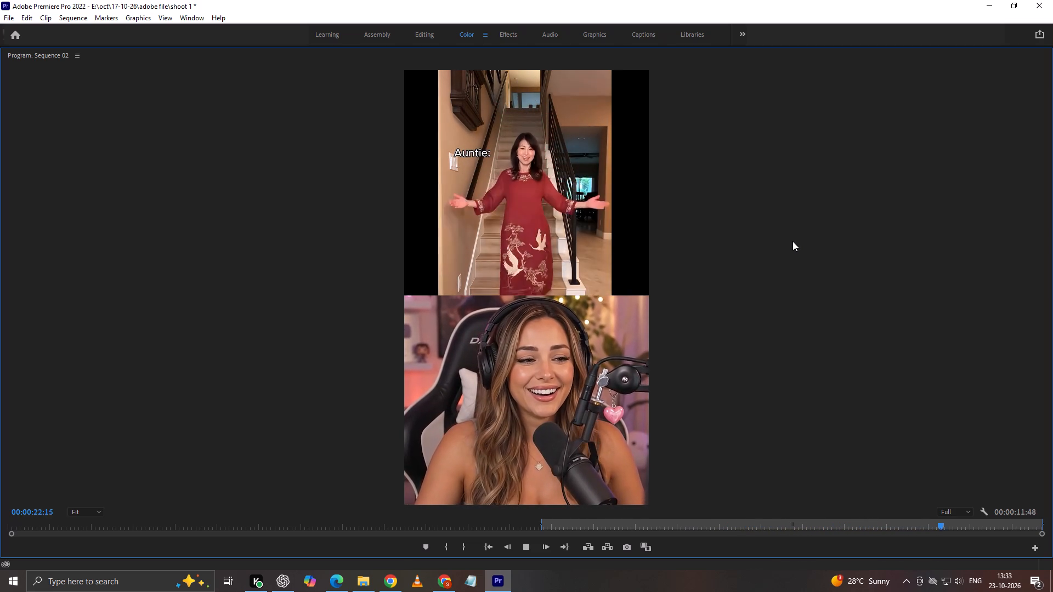
key("space")
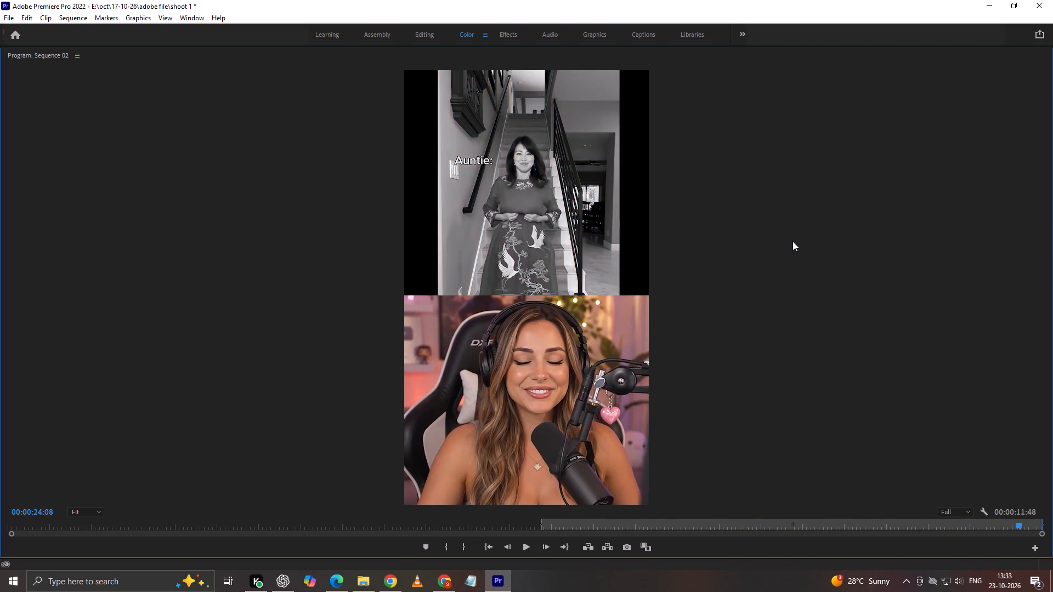
type("`")
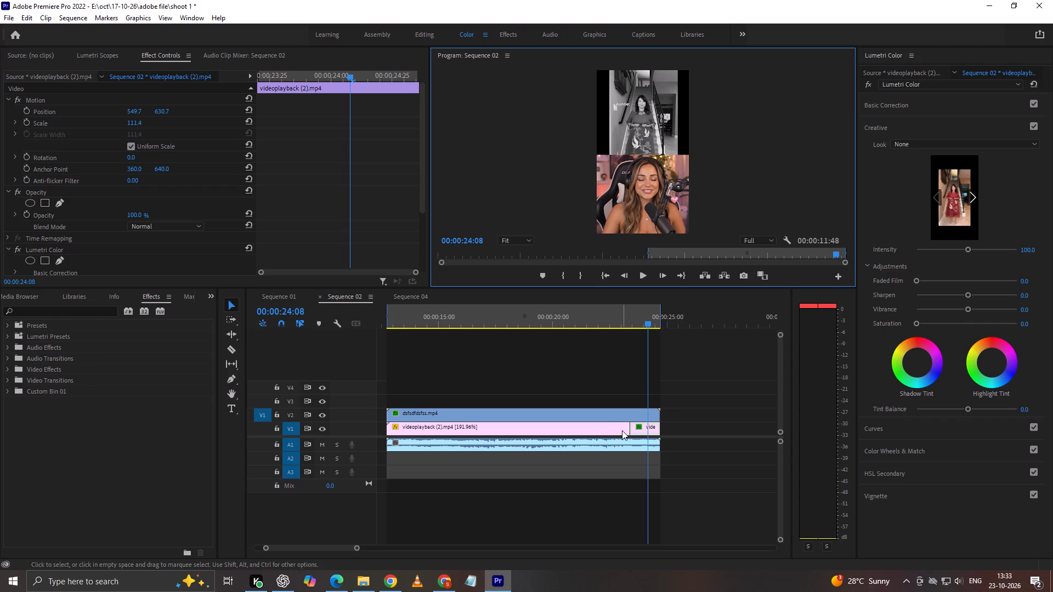
Move the webcam clip up to V3 and both videoplayback (2) clips up to V2.
left_click(622, 430)
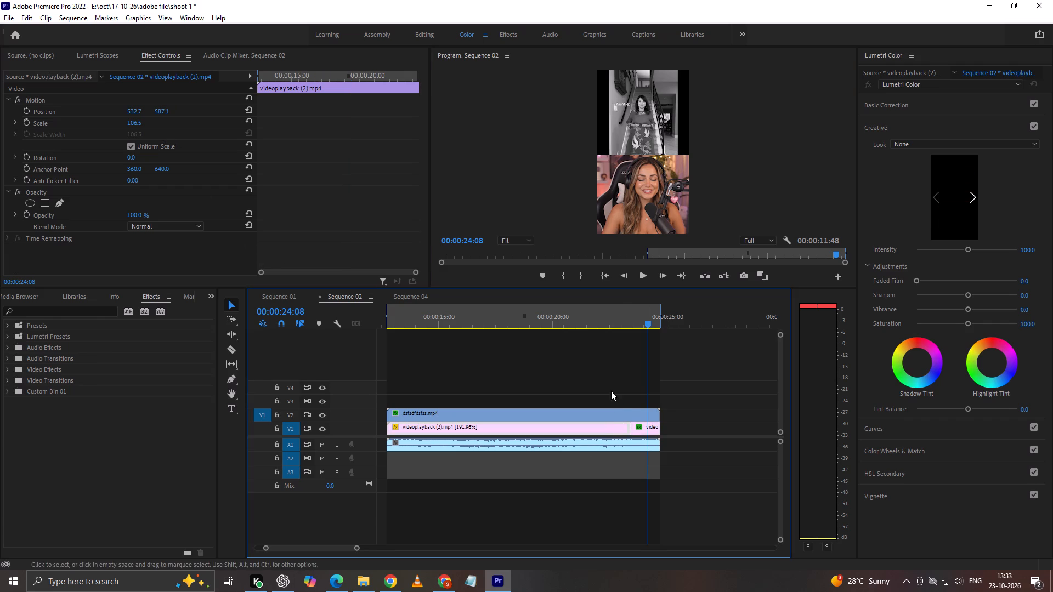
left_click_drag(612, 392, 626, 419)
left_click_drag(626, 418, 625, 399)
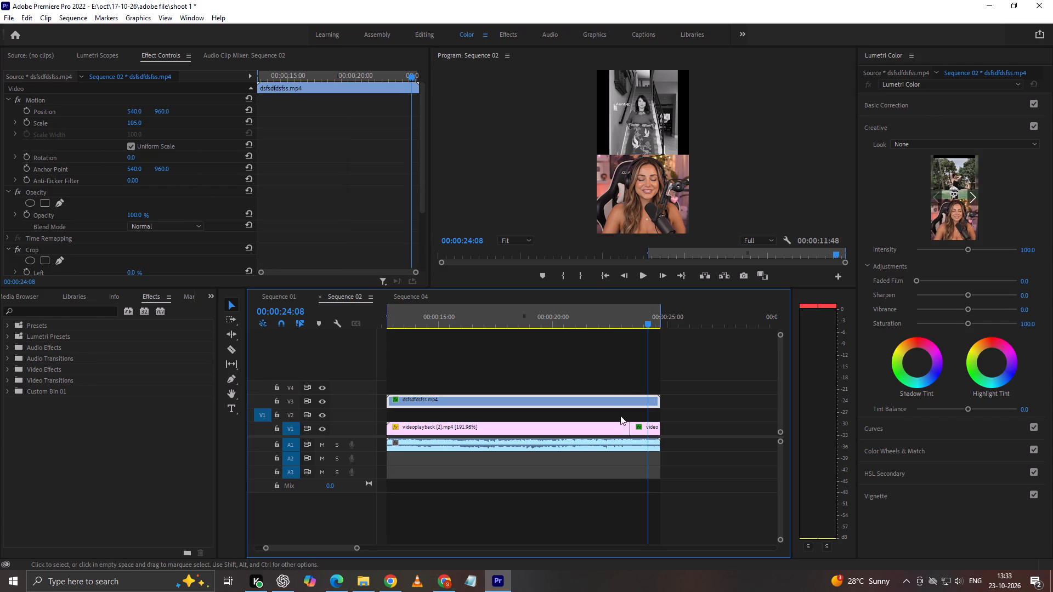
left_click_drag(624, 414, 637, 431)
left_click_drag(637, 431, 635, 420)
left_click(700, 414)
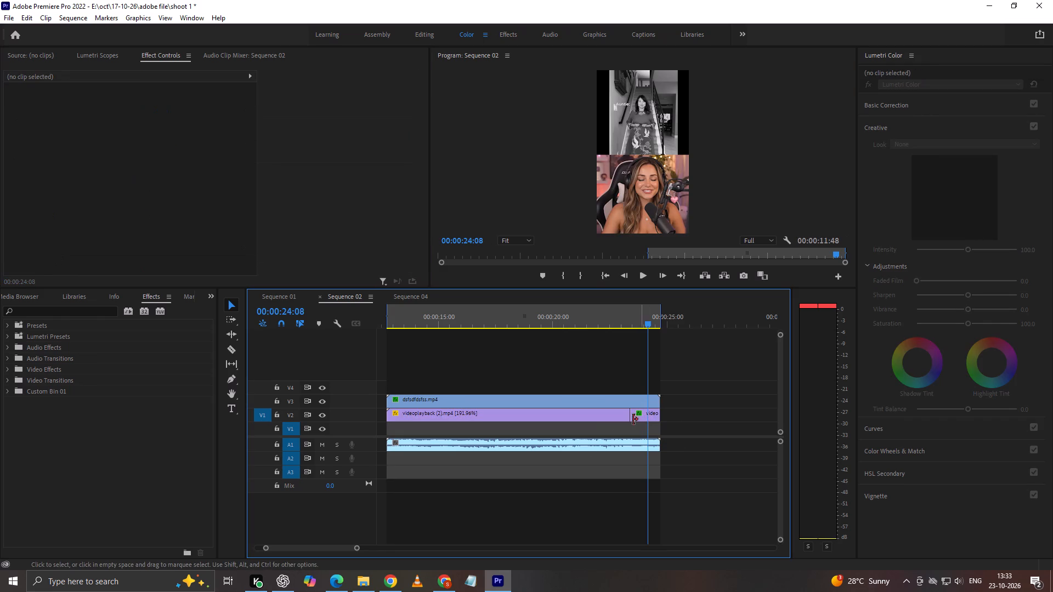
Duplicate both videoplayback (2) clips from V2 onto V1, directly beneath the originals.
left_click_drag(611, 432, 643, 414)
left_click_drag(609, 415, 611, 429, "alt")
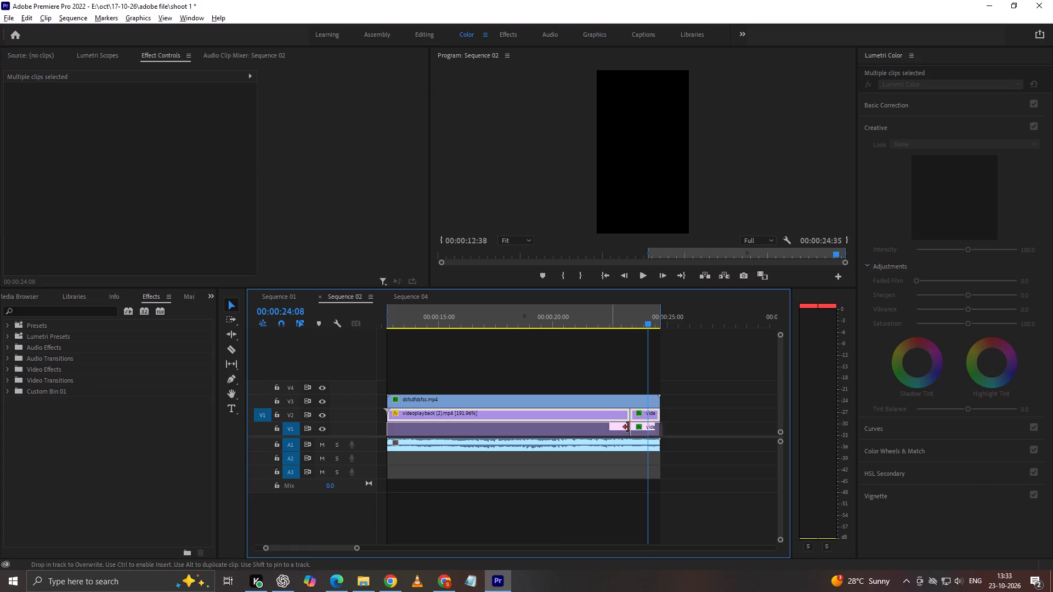
left_click(694, 402)
Enlarge the main V1 background copy to a scale of 154.5 so it spans the frame width.
left_click(569, 318)
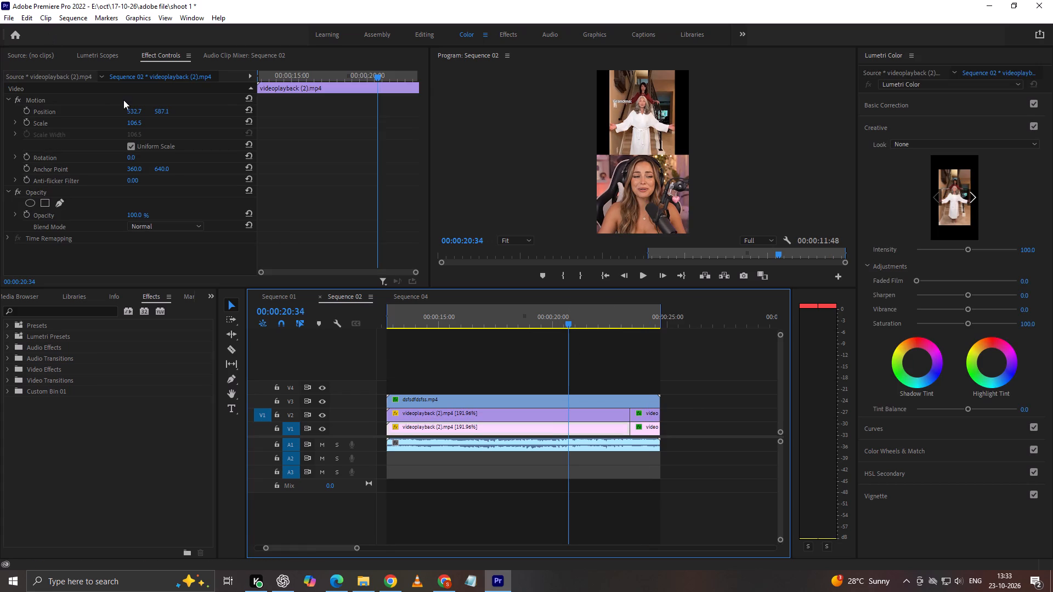
left_click(123, 100)
left_click_drag(136, 126, 159, 124)
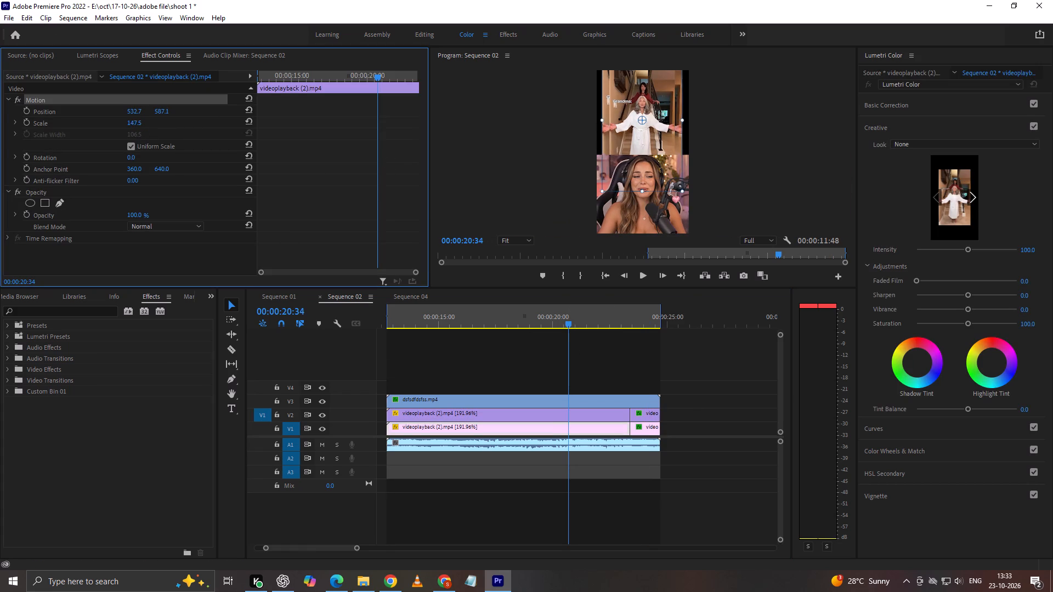
left_click_drag(159, 124, 162, 123)
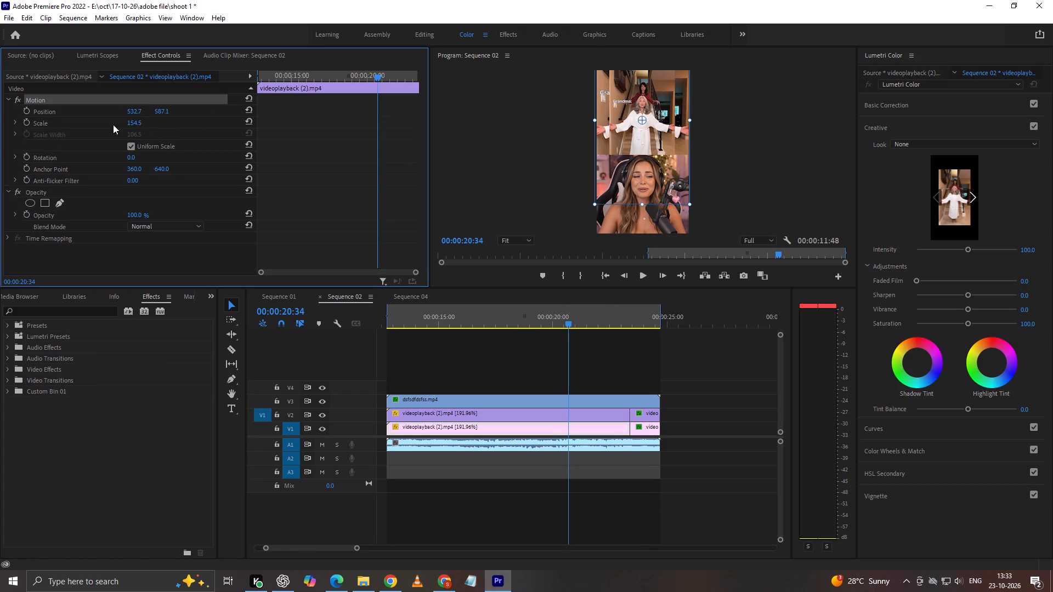
Copy the enlarged V1 clip's Motion settings onto the V1 copy of the freeze segment.
key("ctrl+c")
key("ctrl+c")
key("ctrl+c")
left_click(646, 431)
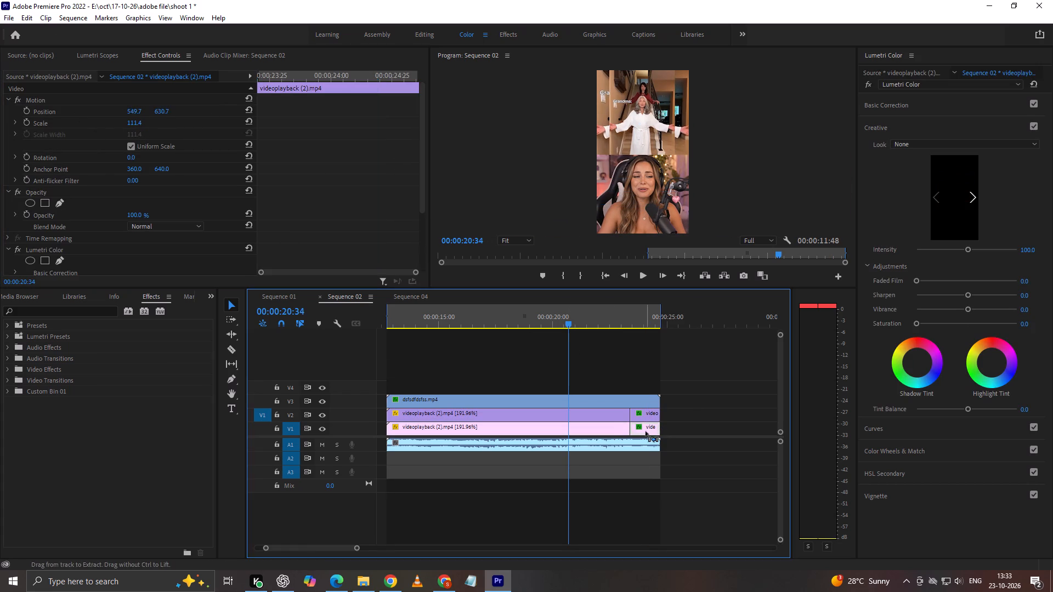
key("ctrl+v")
Apply Gaussian Blur to the main V1 background clip with a blurriness of about 69.
left_click(95, 315)
double_click(94, 312)
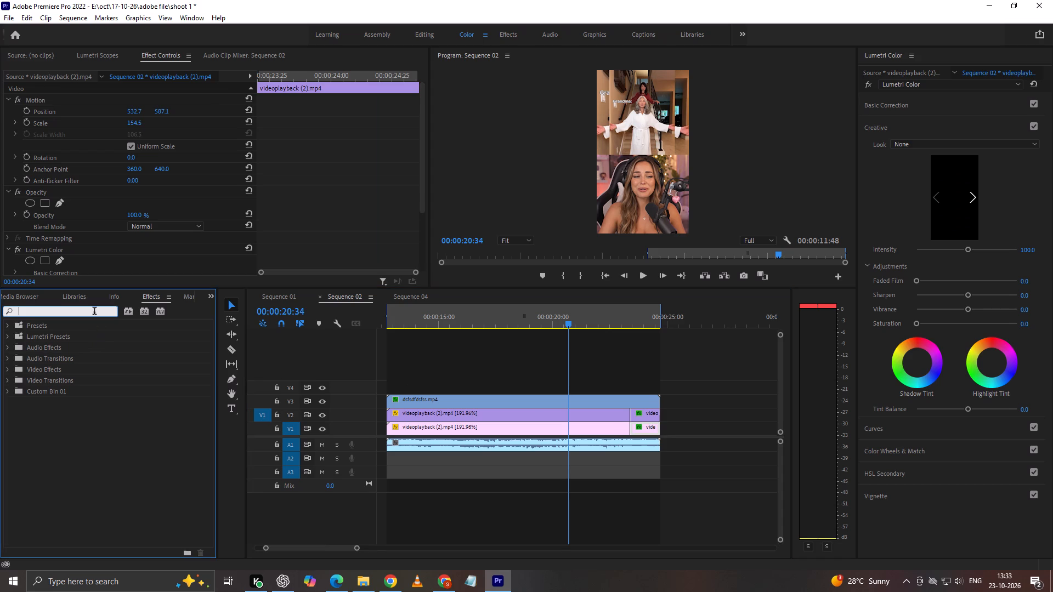
type("blur g")
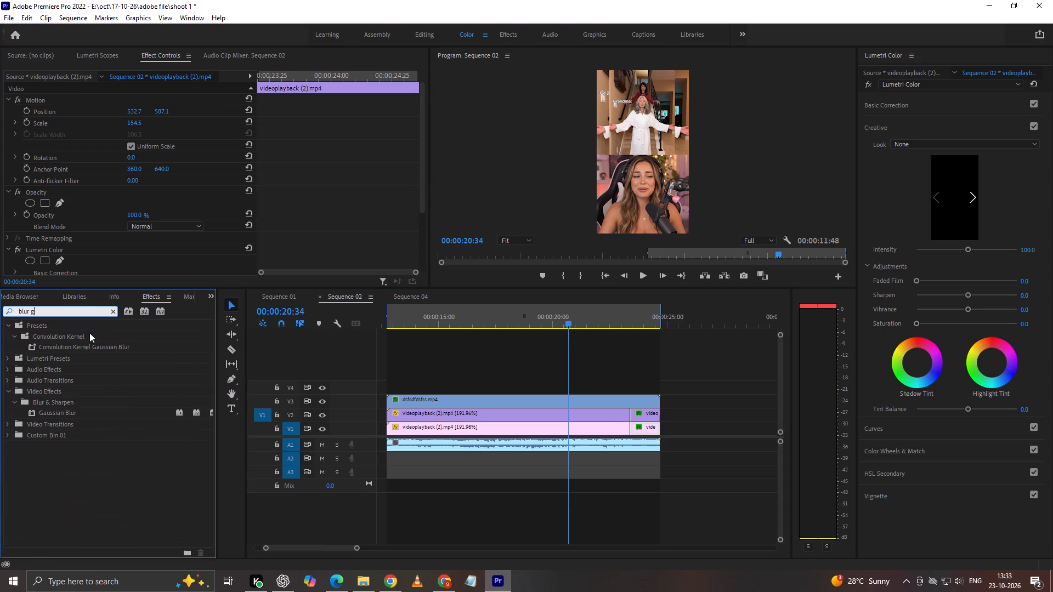
left_click_drag(67, 411, 416, 428)
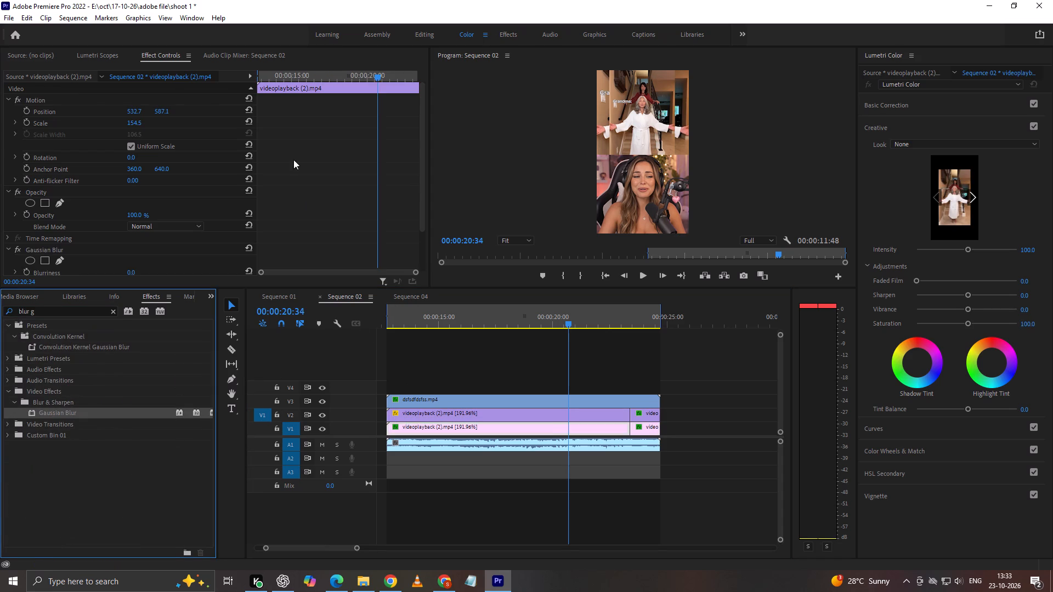
scroll(291, 149, "down", 9)
left_click_drag(136, 219, 176, 215)
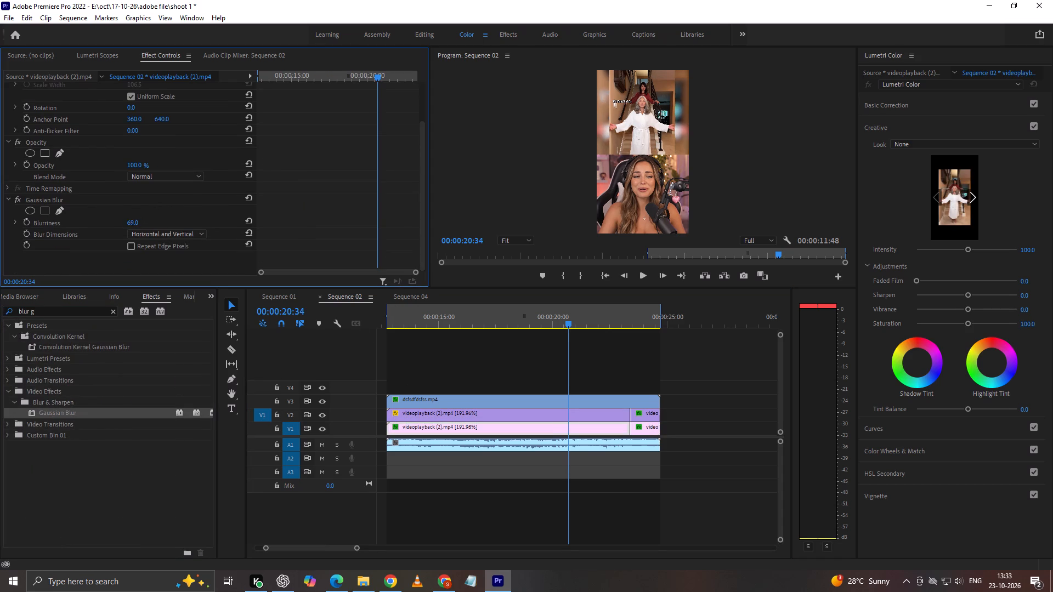
Increase the Gaussian Blur blurriness on the main V1 background clip to 106.
left_click_drag(176, 215, 194, 213)
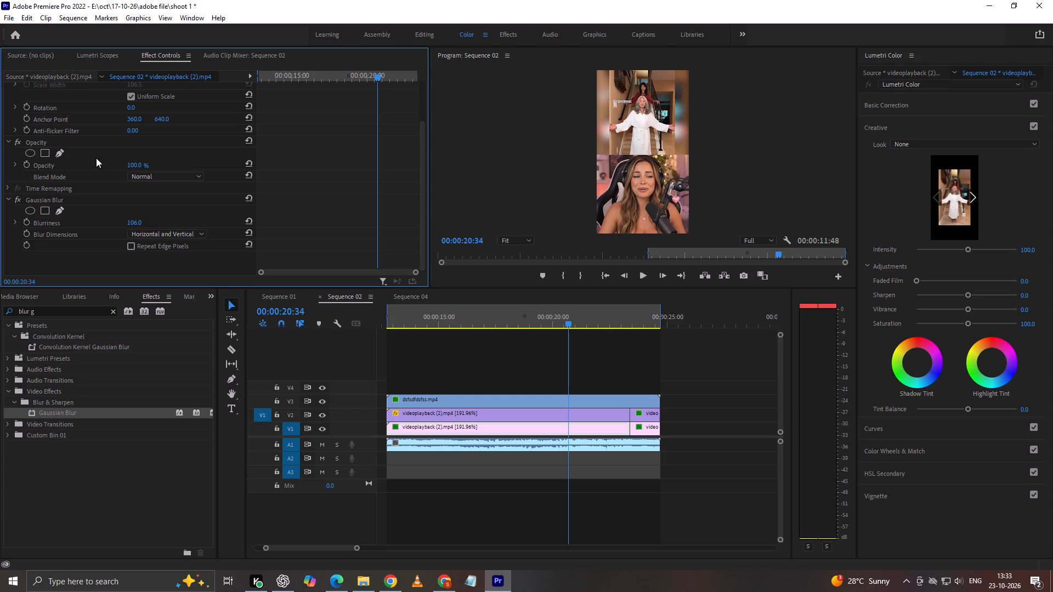
Copy the main V1 clip's Gaussian Blur onto the V1 copy of the freeze segment and preview the ending full screen.
scroll(95, 157, "up", 9)
scroll(108, 247, "down", 6)
left_click(99, 199)
key("ctrl+c")
key("ctrl+c")
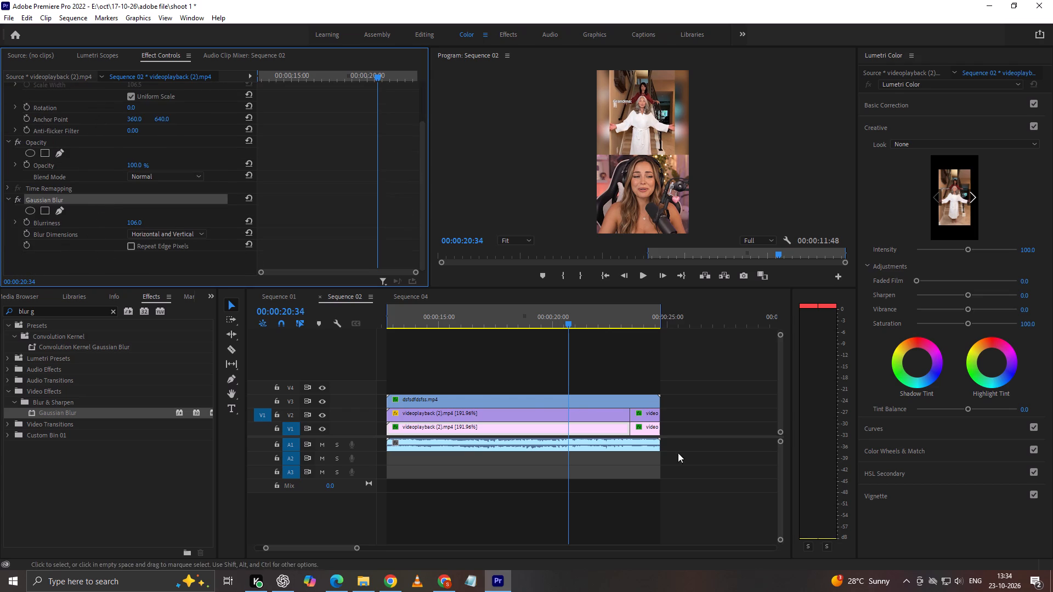
key("ctrl+c")
key("ctrl+c")
left_click(649, 429)
key("ctrl+v")
key("ctrl+grave")
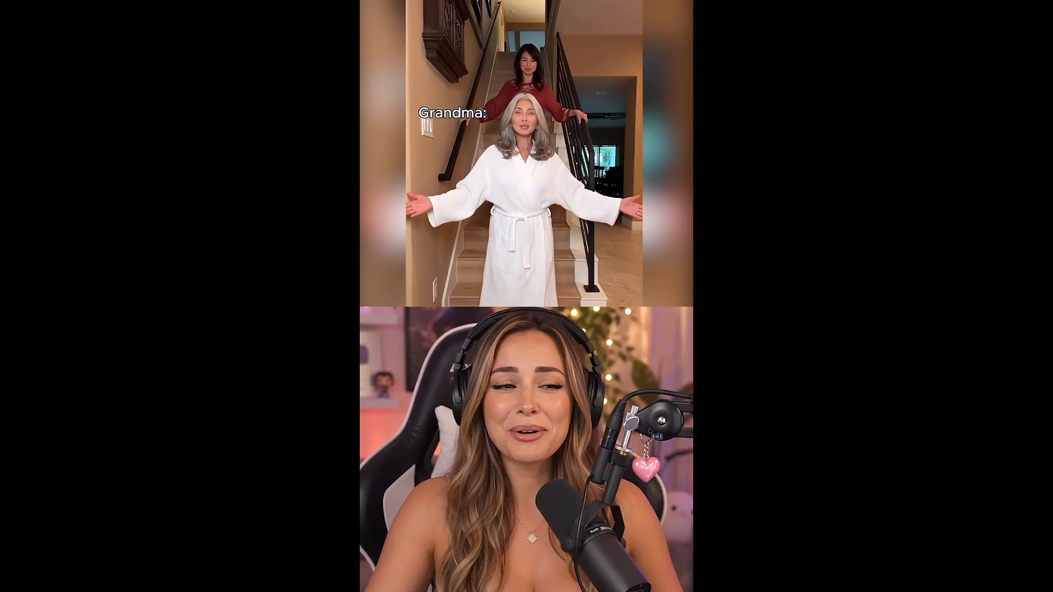
key("space")
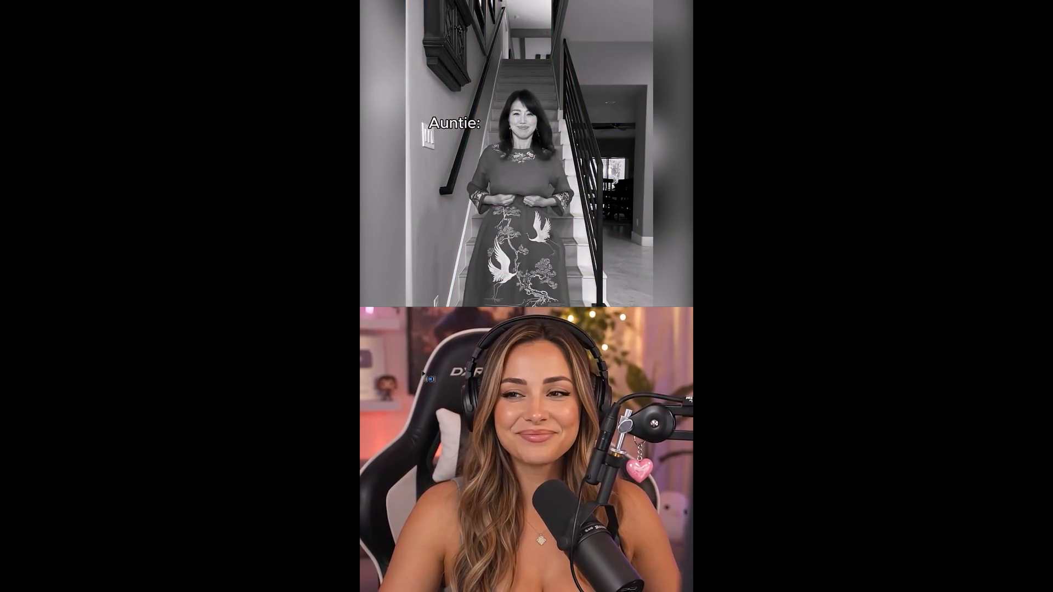
key("ctrl+grave")
Save the project.
scroll(659, 419, "down", 10, "alt")
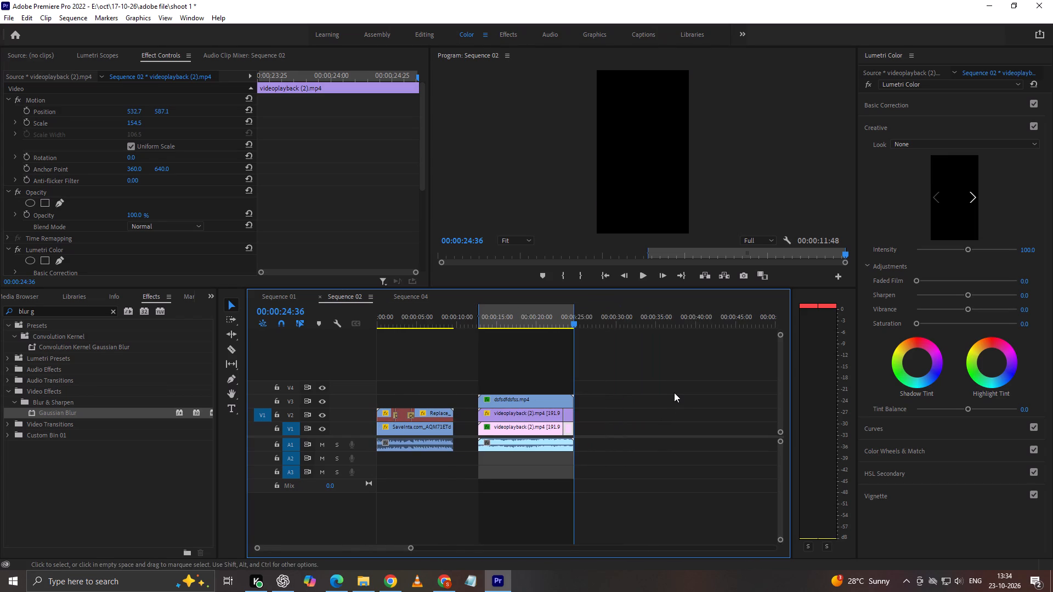
left_click(674, 392)
key("ctrl+s")
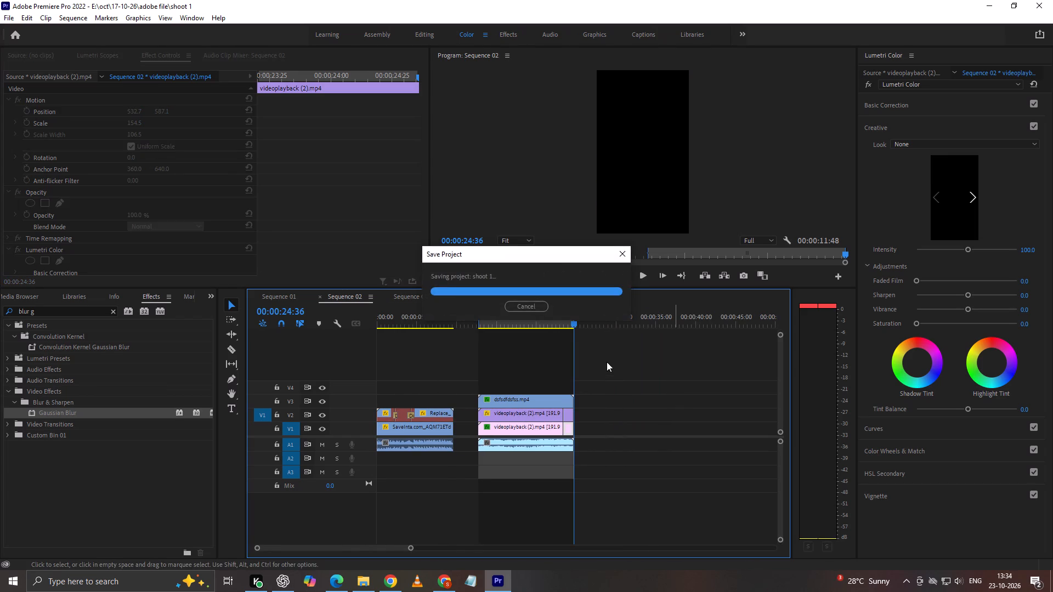
Export the In/Out range of Sequence 02 as an H.264 video named sadadasd in the Downloads folder.
key("ctrl+m")
left_click(591, 304)
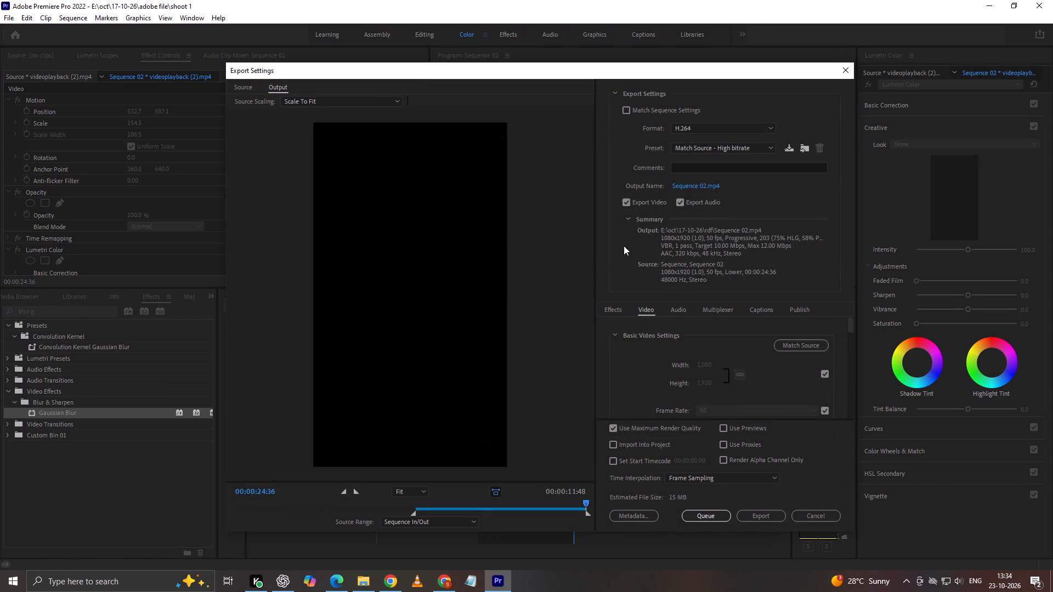
left_click(716, 188)
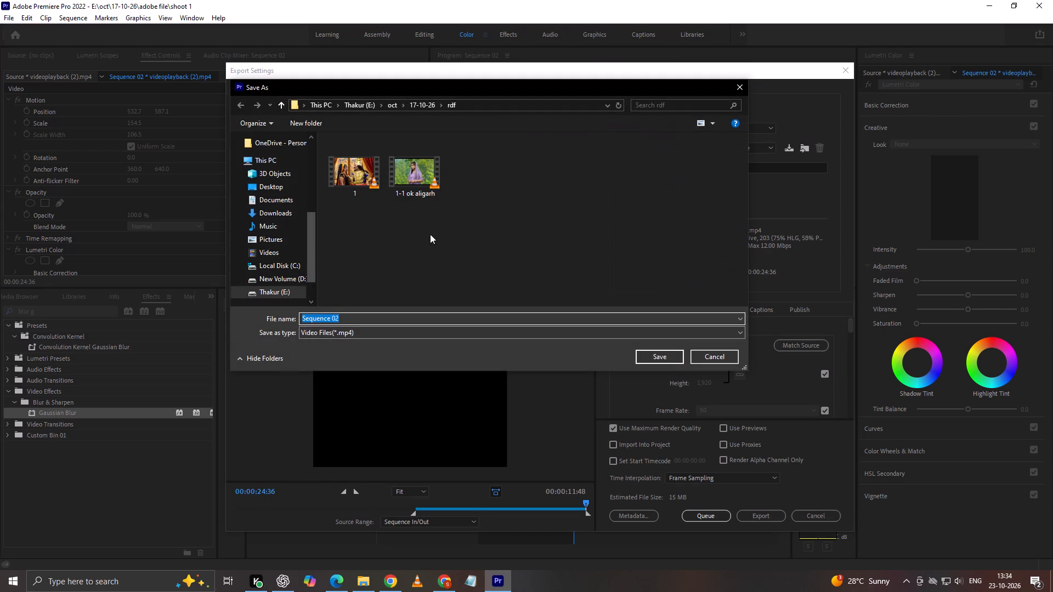
left_click(270, 213)
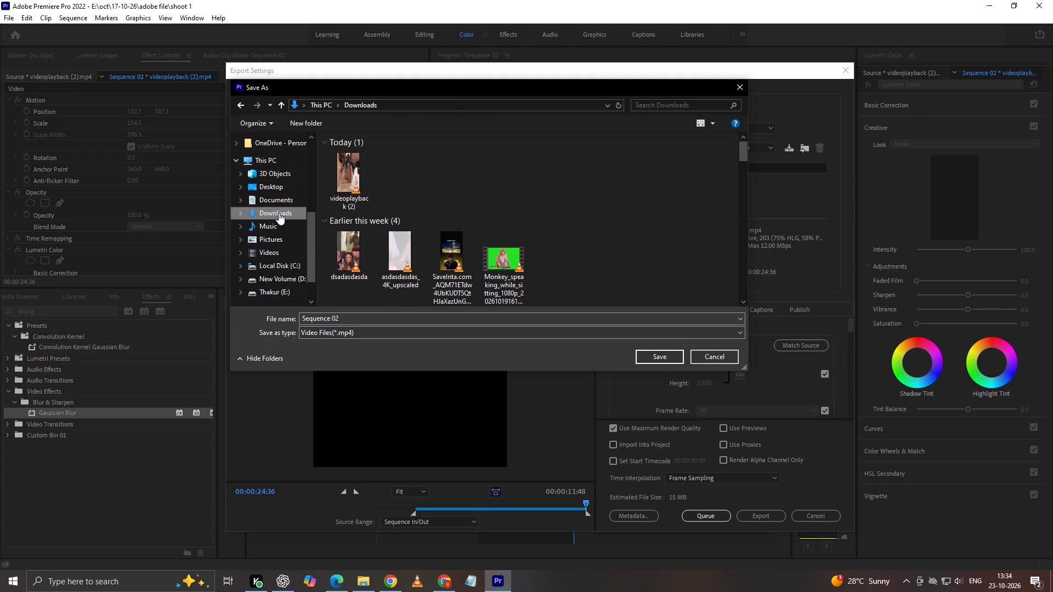
left_click(381, 321)
type("sadadasd")
key("Return")
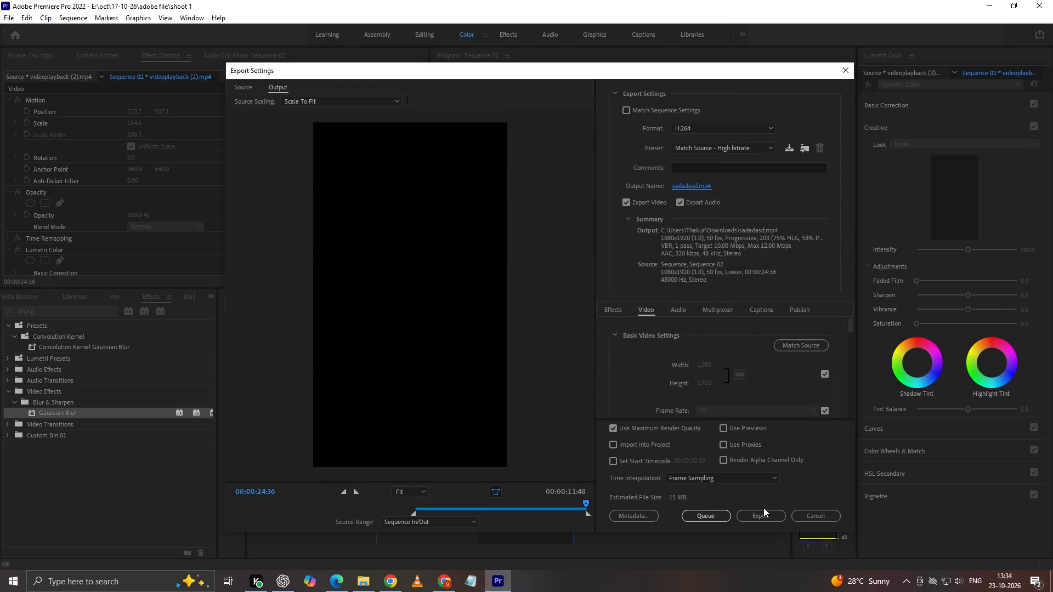
left_click(763, 511)
Switch to Microsoft Edge and watch the "#aesthetic #edit" Short from the YouTube home feed in a separate tab.
left_click(337, 591)
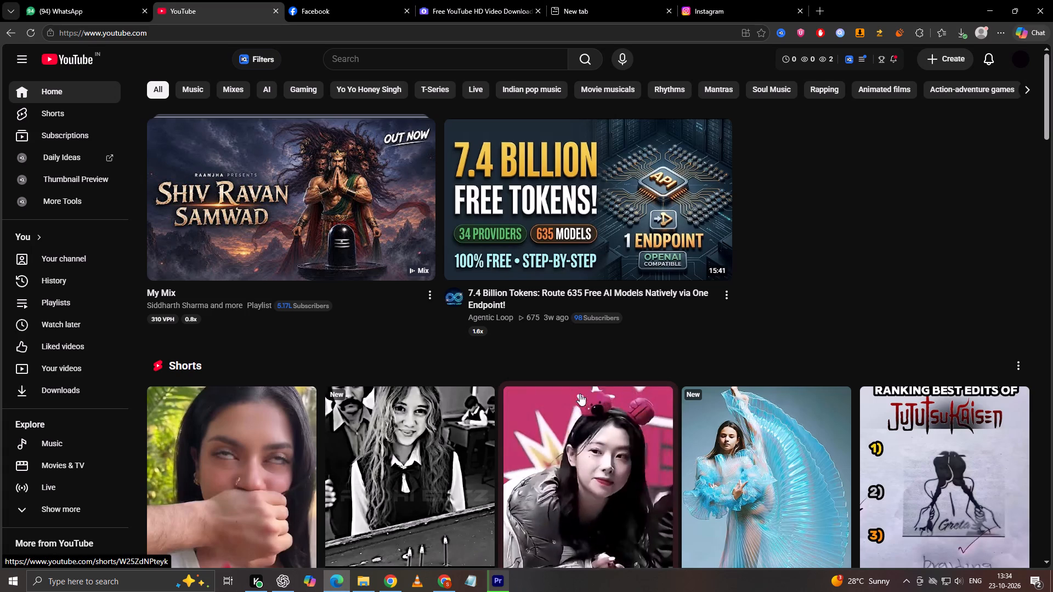
scroll(711, 497, "down", 2)
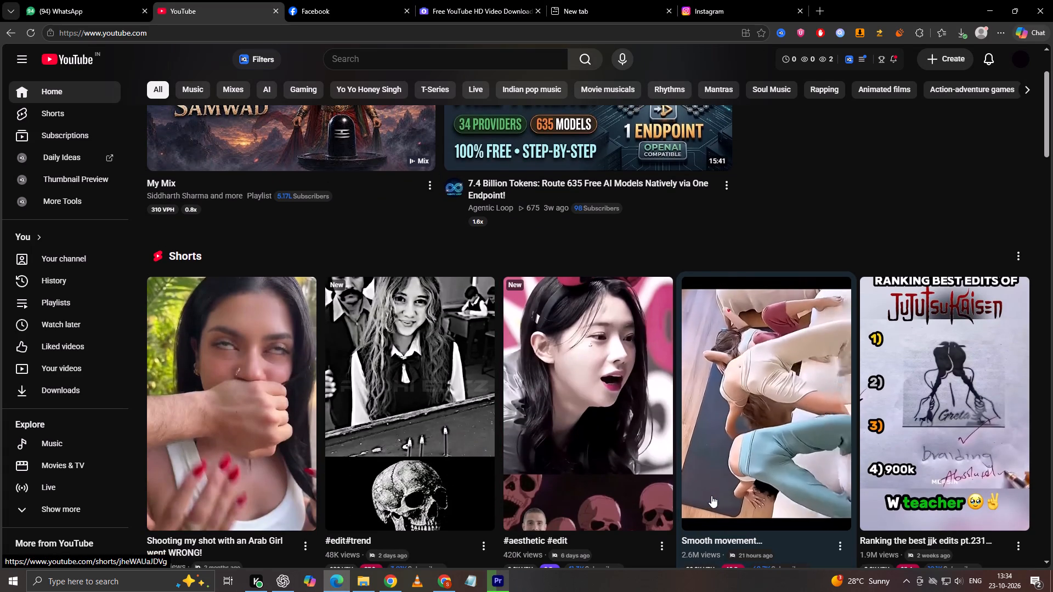
right_click(768, 370)
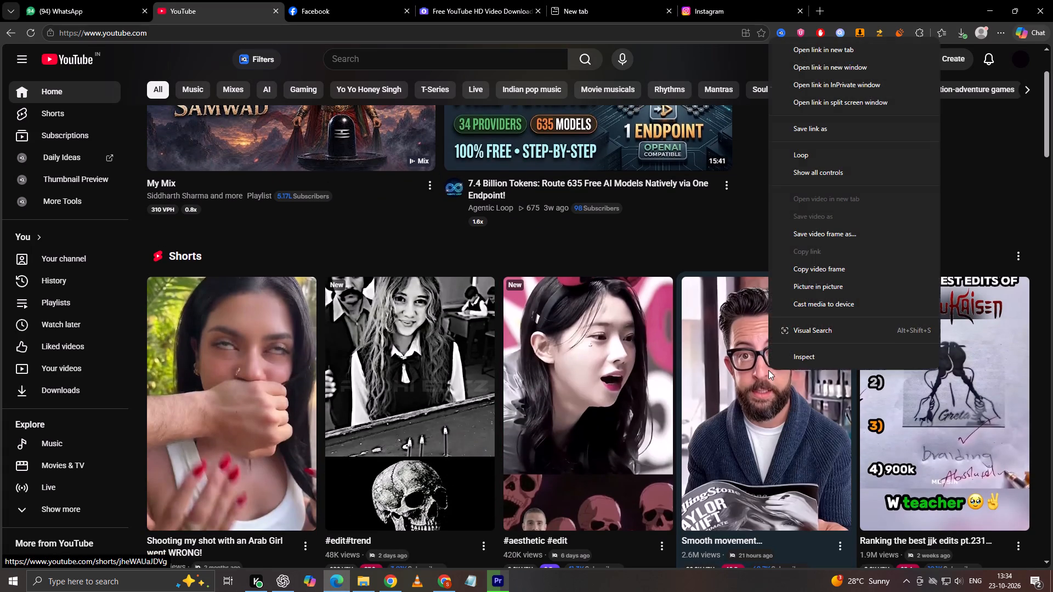
right_click(568, 362)
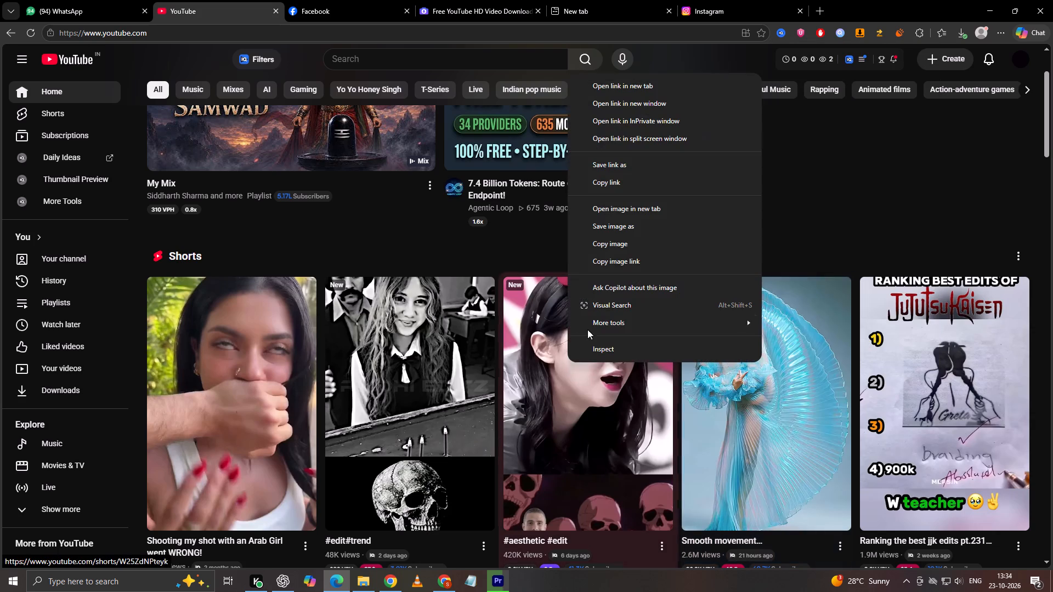
left_click(629, 92)
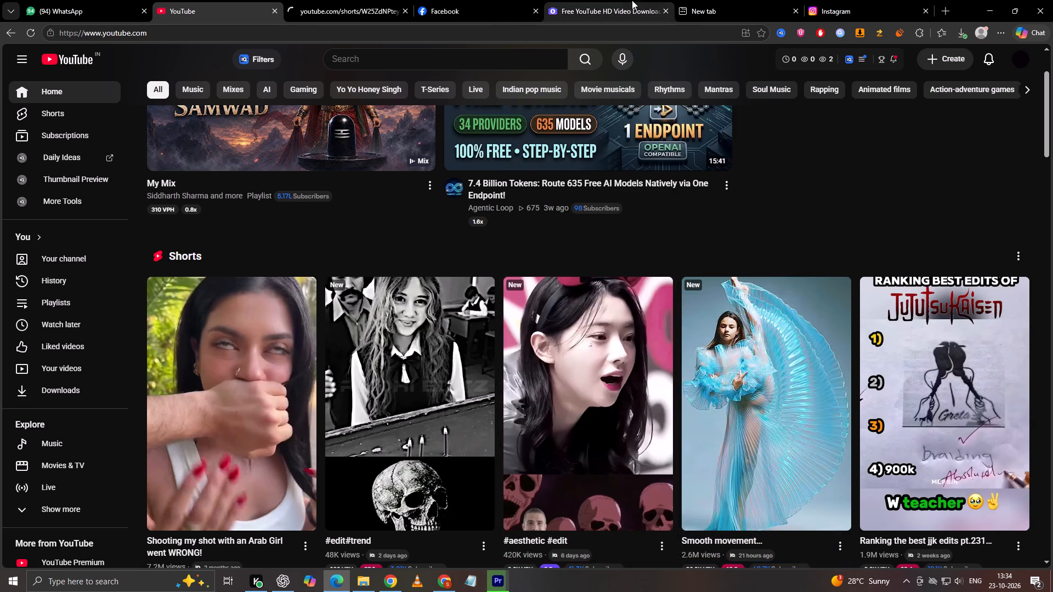
left_click(367, 0)
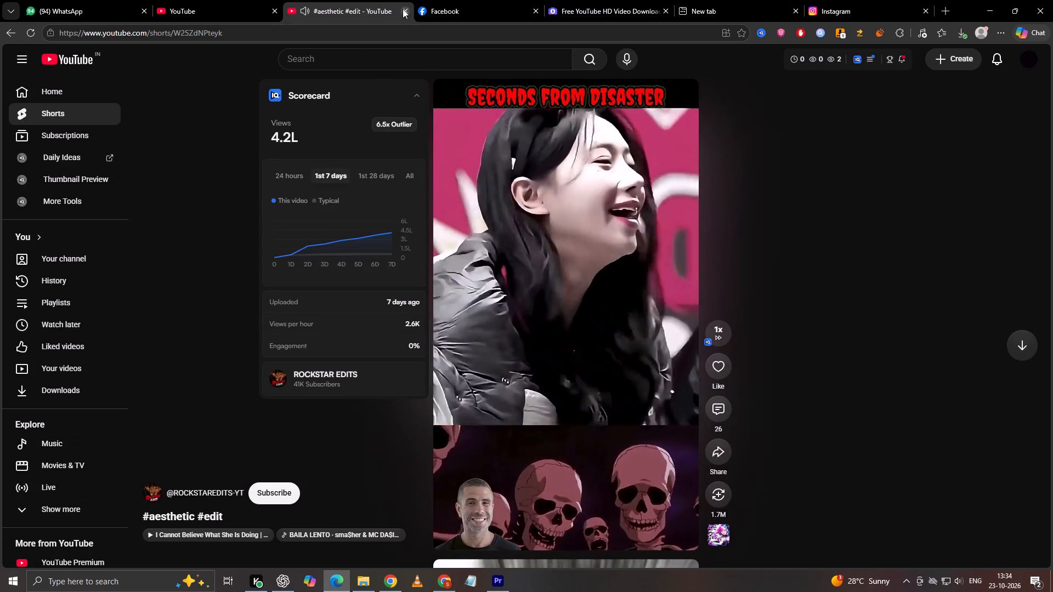
left_click(404, 9)
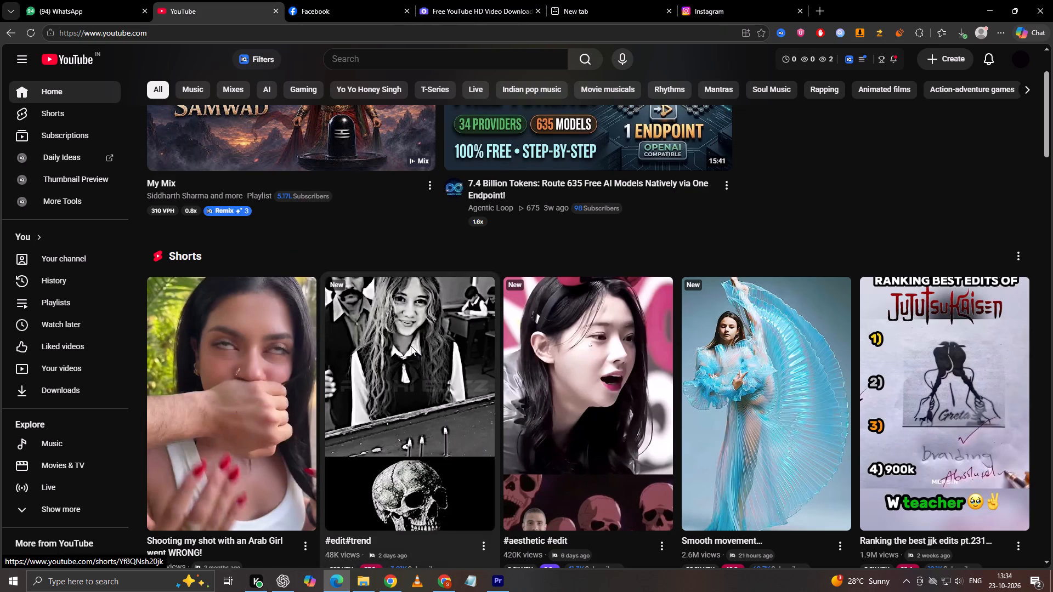
Watch the Short "Shooting my shot with an Arab Girl went WRONG!" and look through other Shorts on its creator's channel.
right_click(411, 346)
left_click(291, 239)
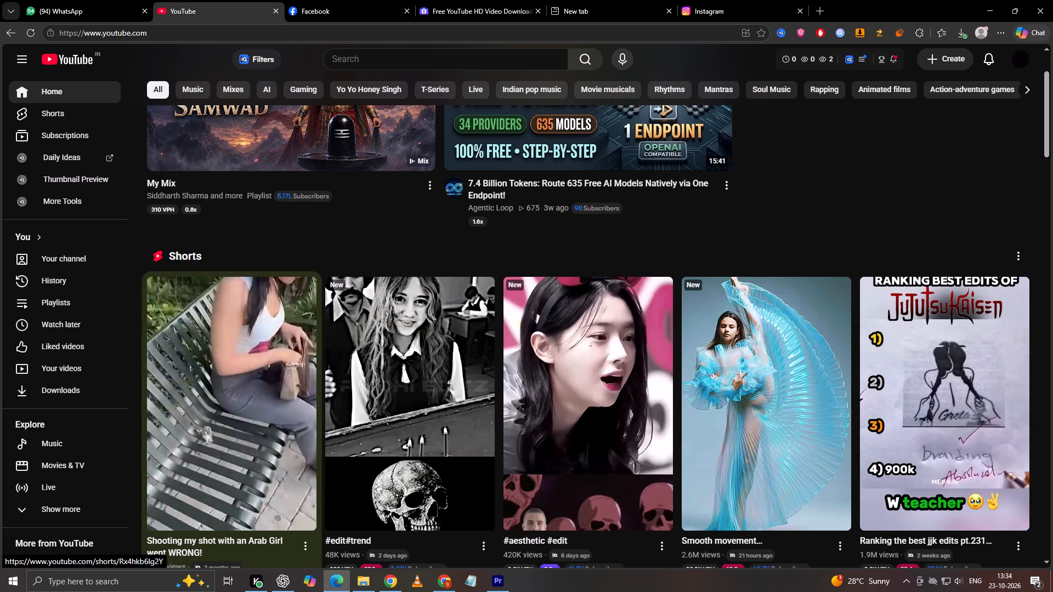
scroll(262, 340, "down", 1)
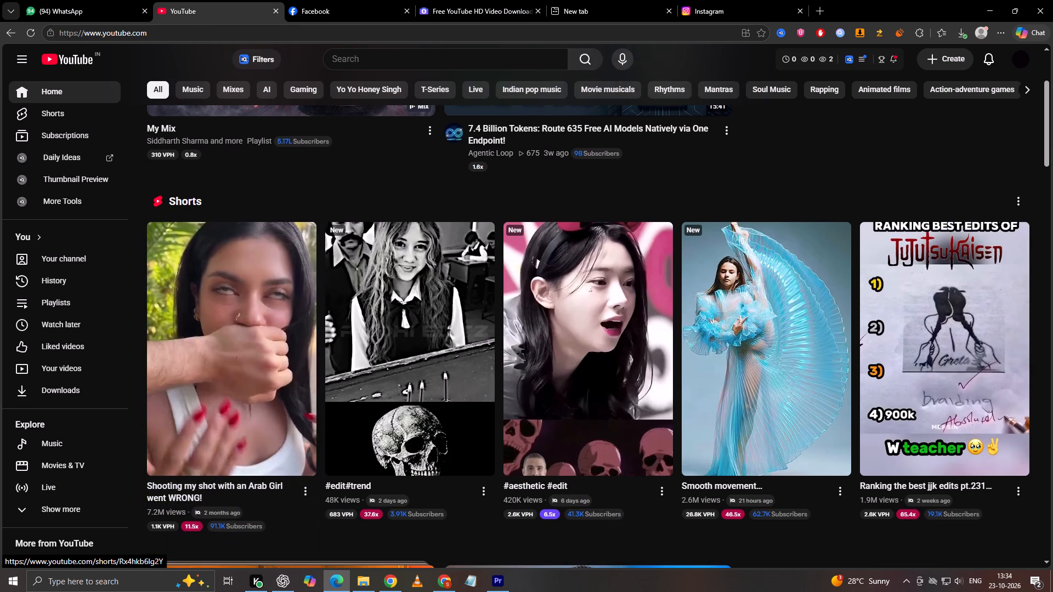
right_click(252, 323)
left_click(300, 231)
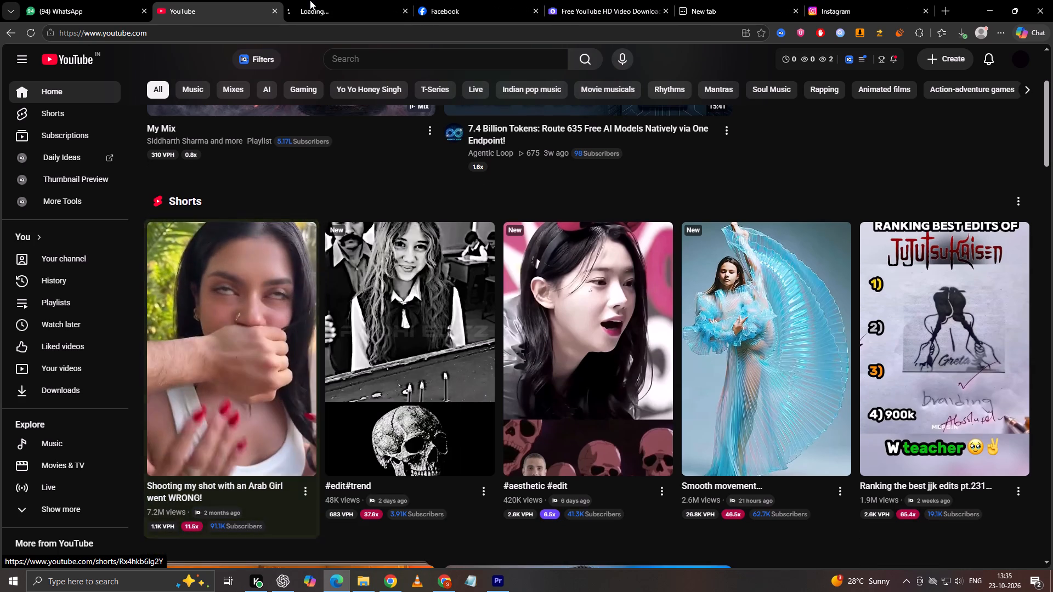
left_click(309, 0)
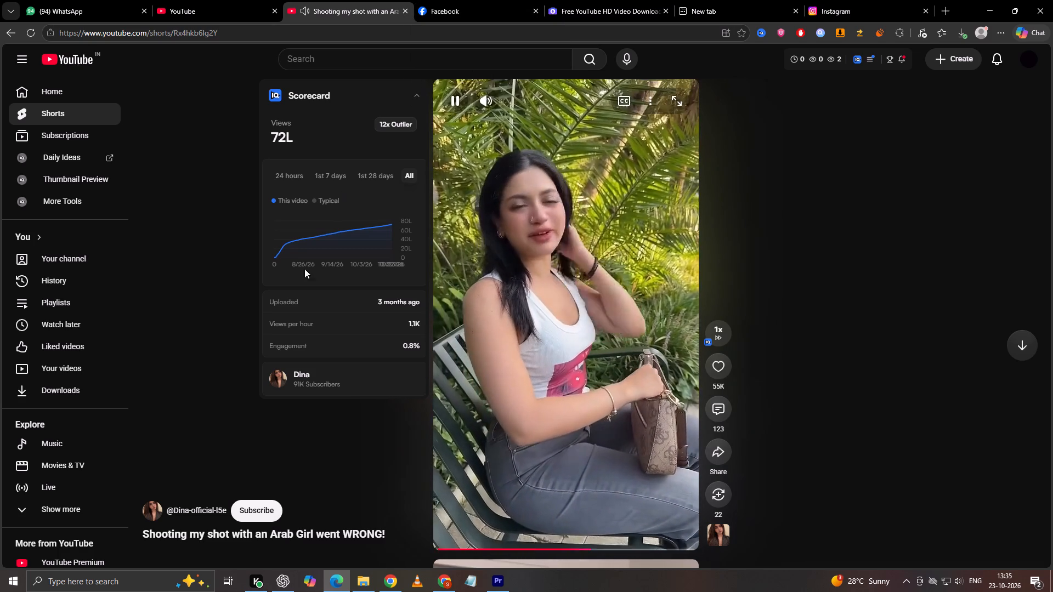
left_click(202, 509)
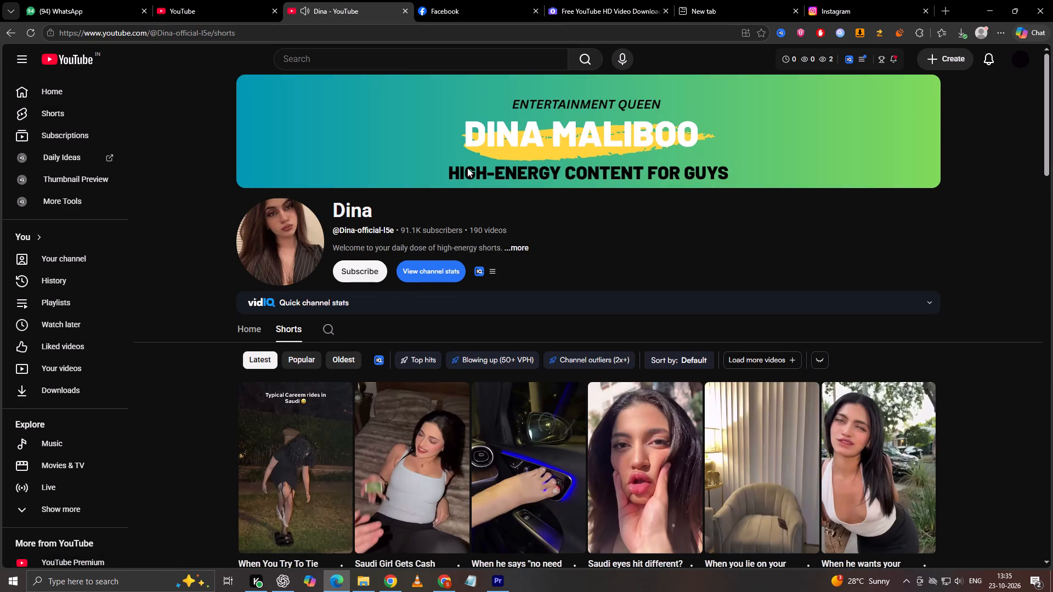
left_click(651, 480)
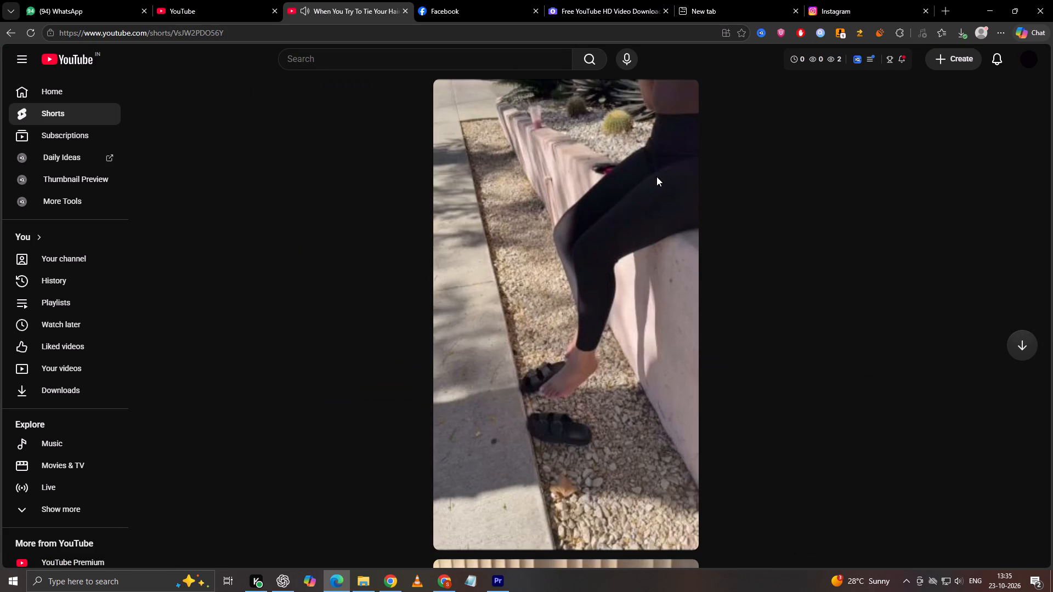
scroll(574, 232, "down", 2)
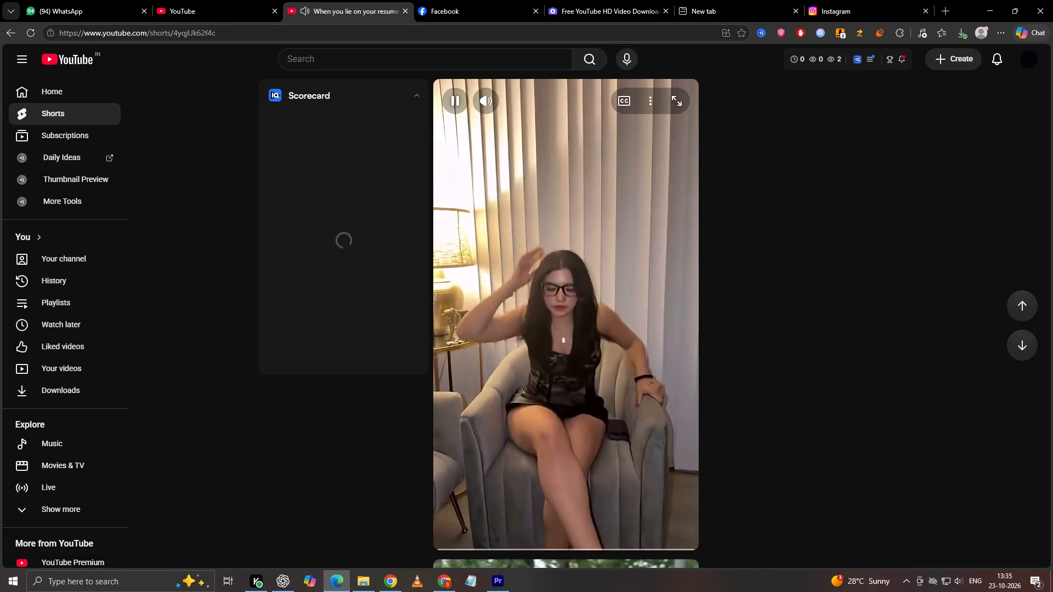
scroll(574, 232, "up", 1)
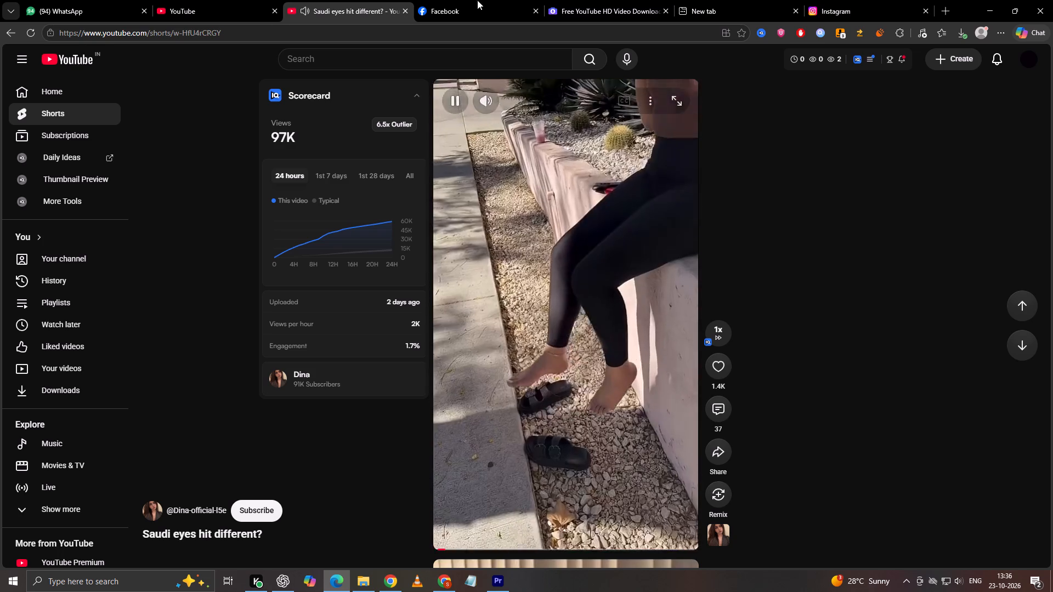
left_click(403, 10)
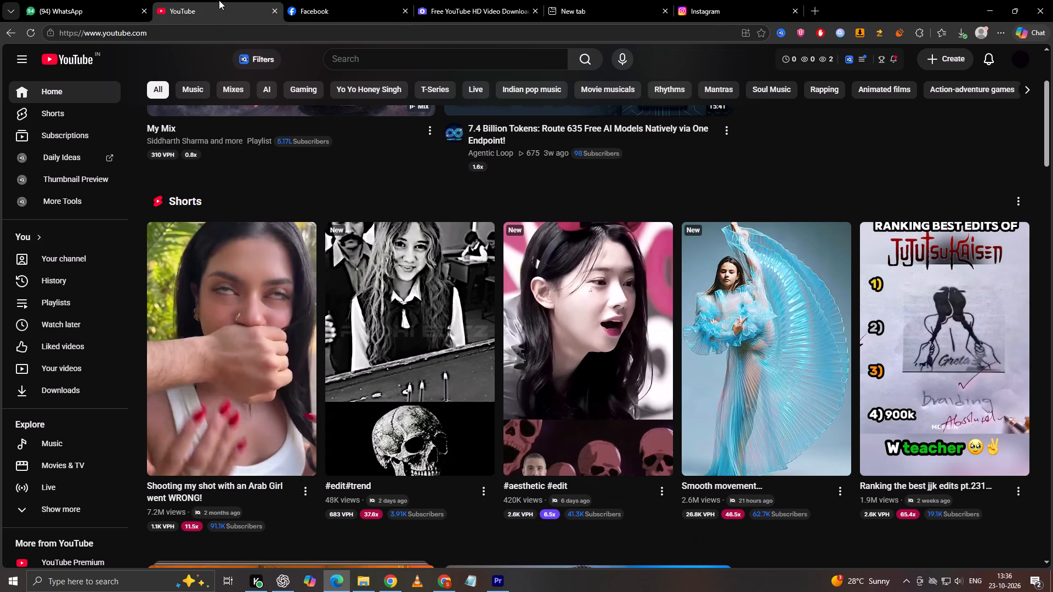
Refresh the YouTube home feed and watch the "#aura" Short by Mr SAHID GAMING in a separate tab.
scroll(536, 258, "down", 14)
scroll(536, 258, "up", 3)
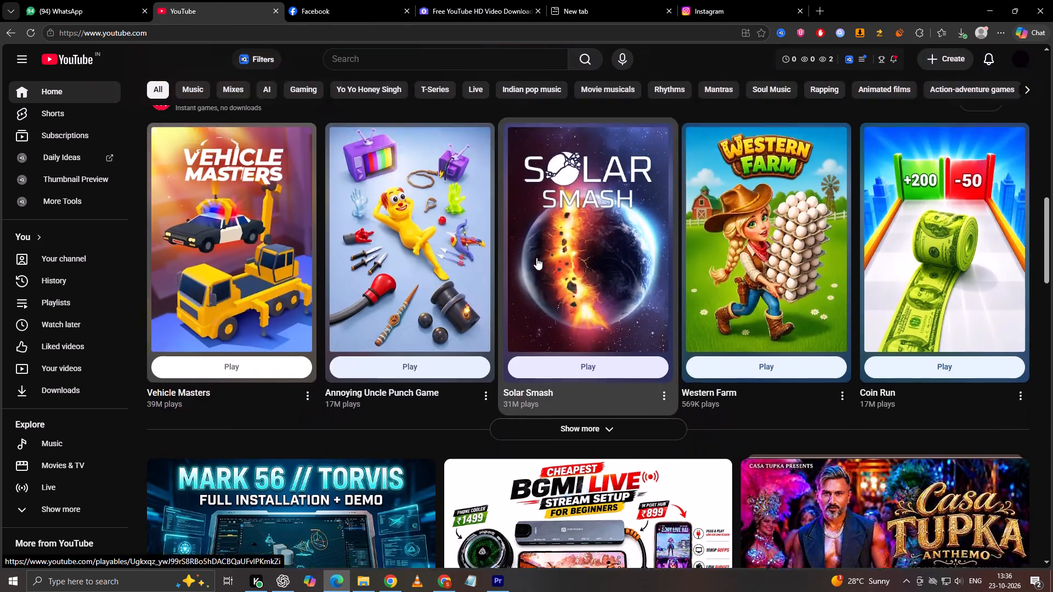
scroll(536, 258, "up", 17)
scroll(190, 129, "up", 8)
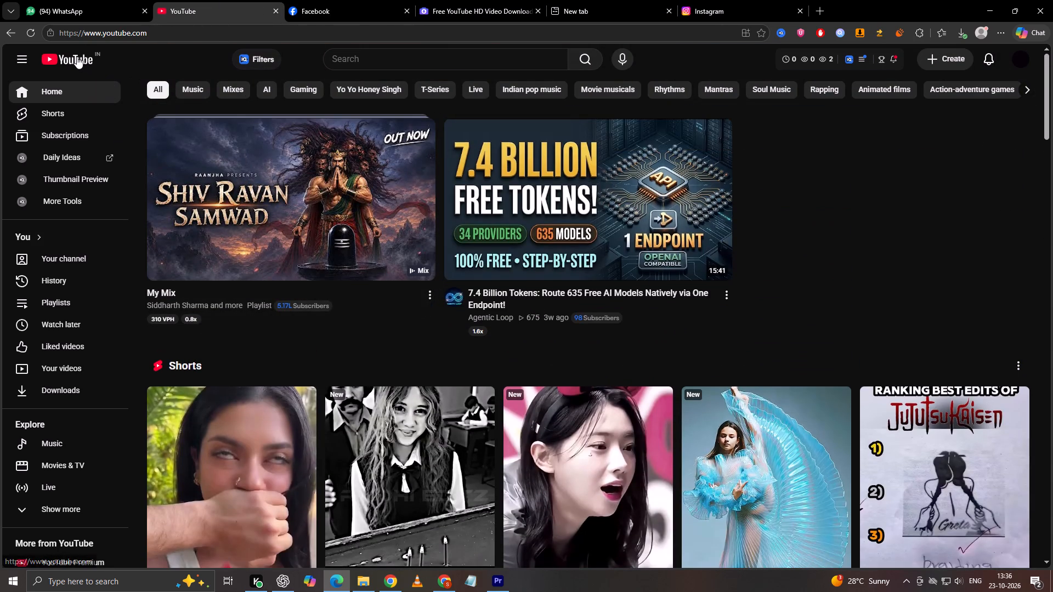
left_click(75, 53)
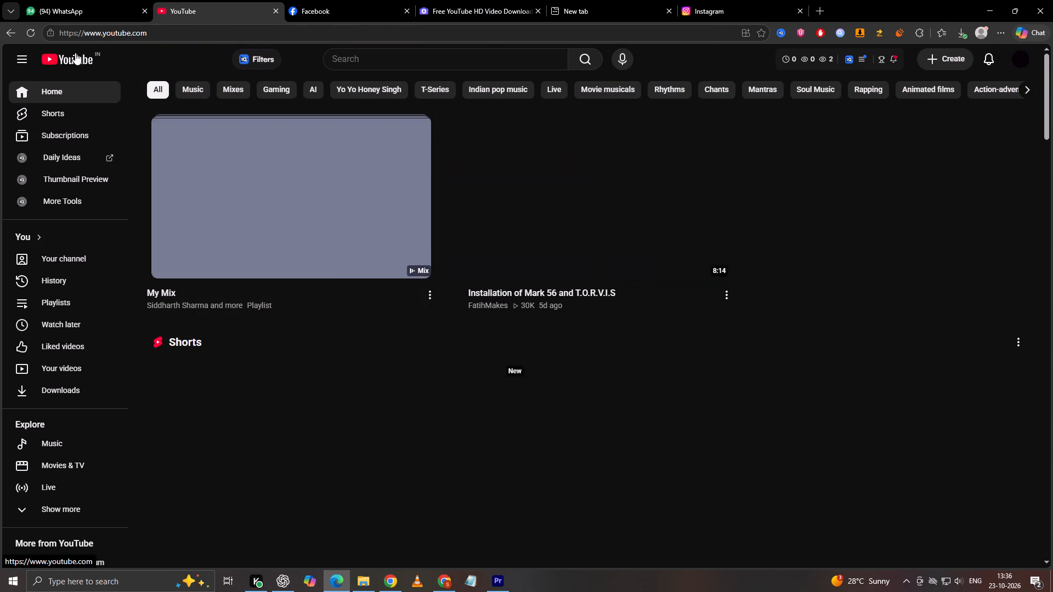
scroll(372, 216, "down", 2)
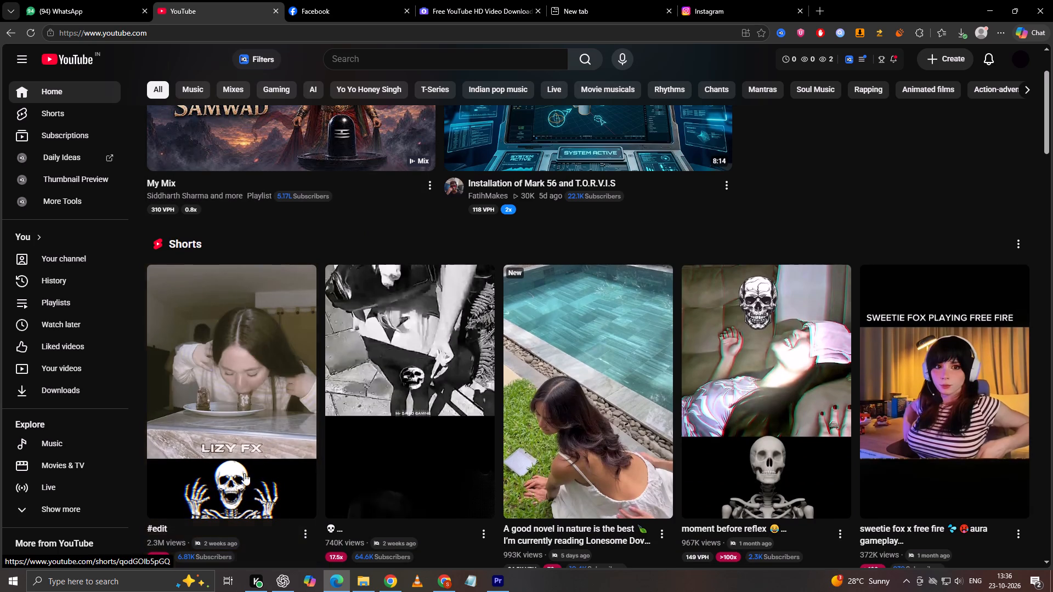
right_click(406, 334)
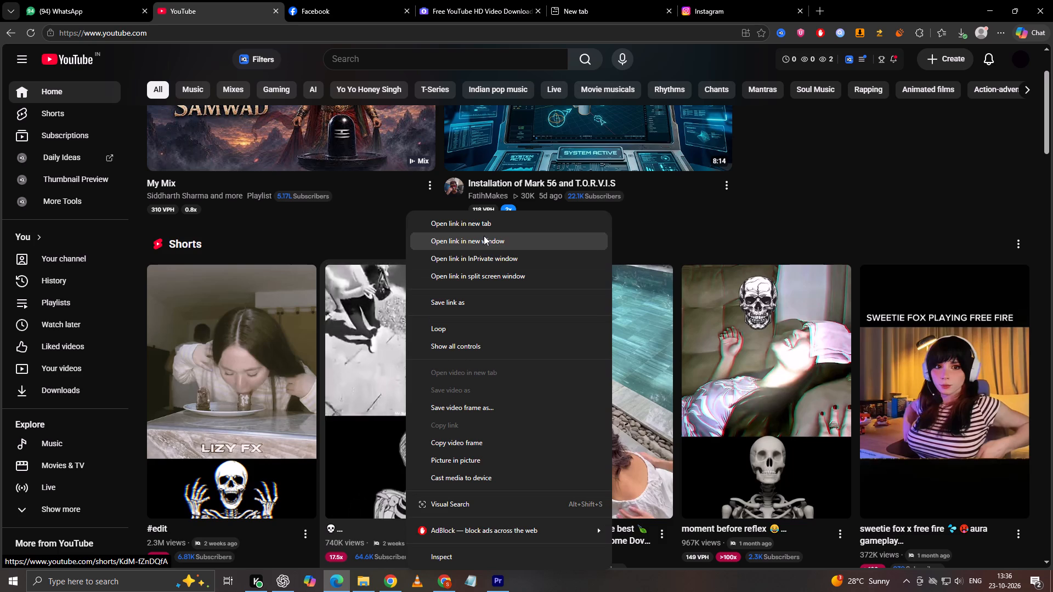
left_click(484, 229)
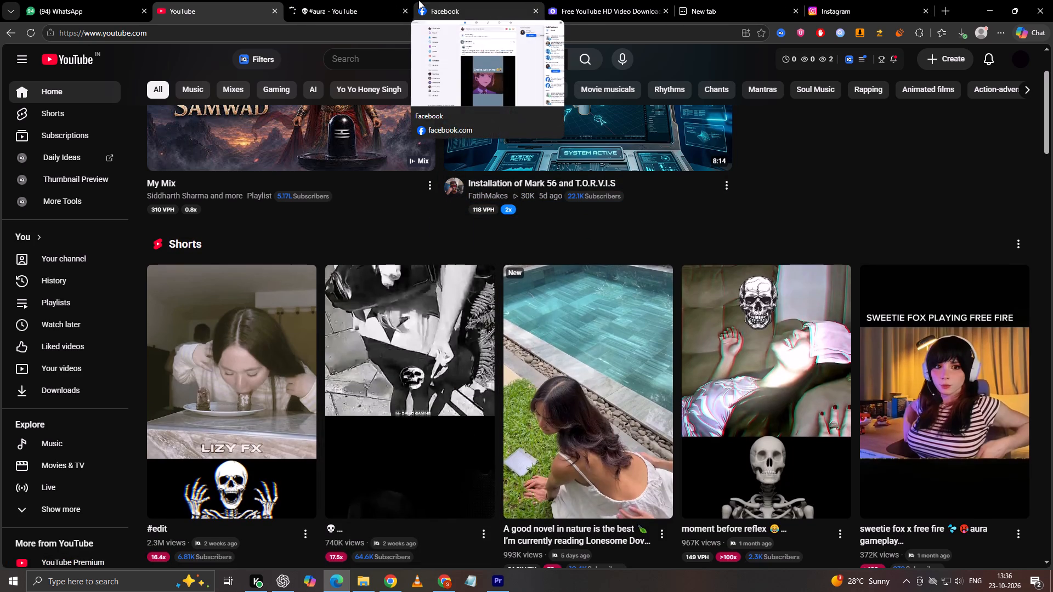
left_click(346, 0)
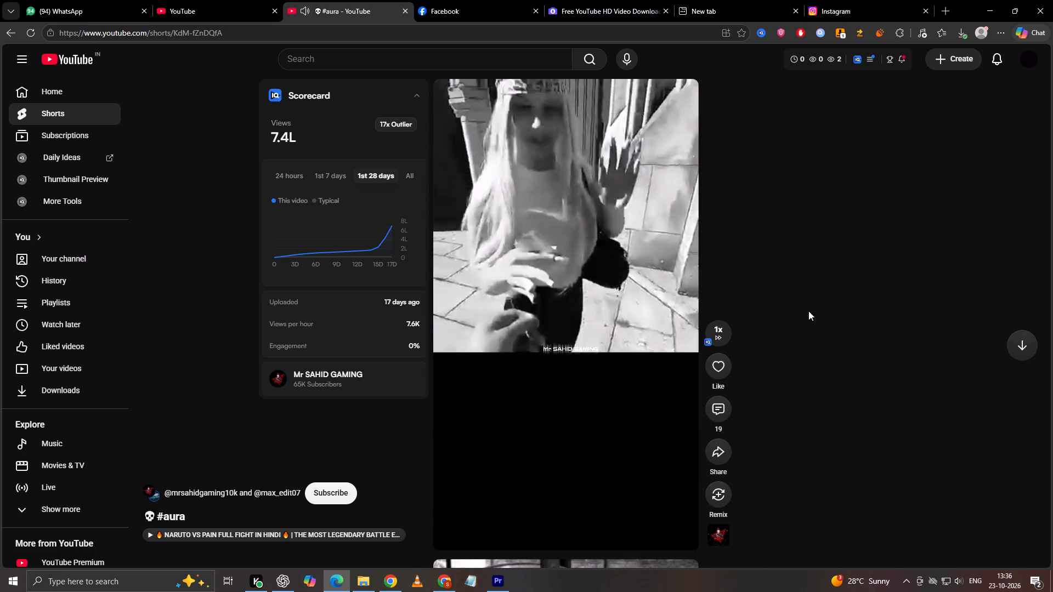
left_click(584, 282)
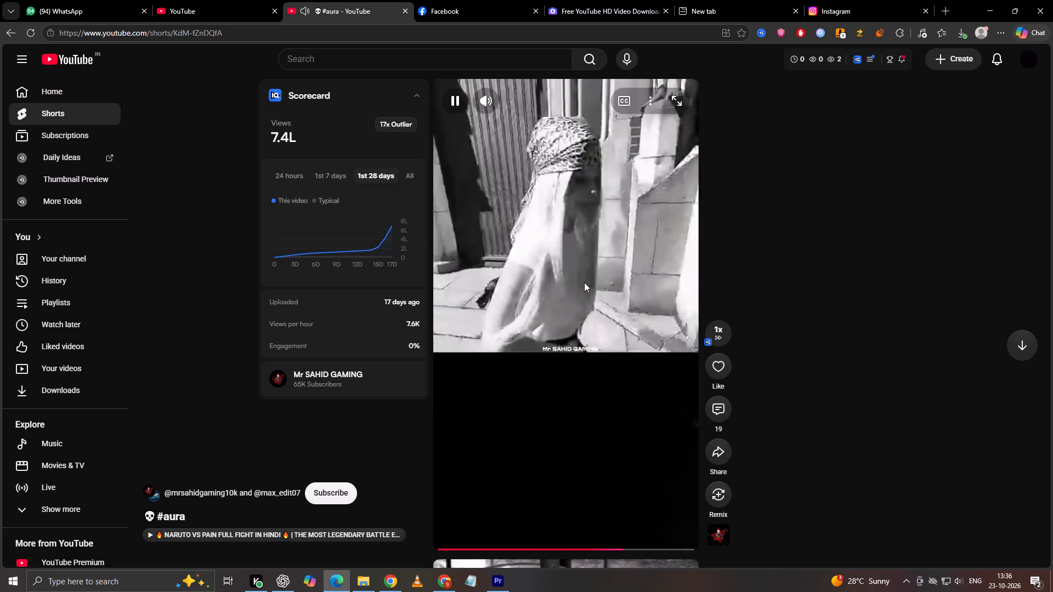
left_click(598, 270)
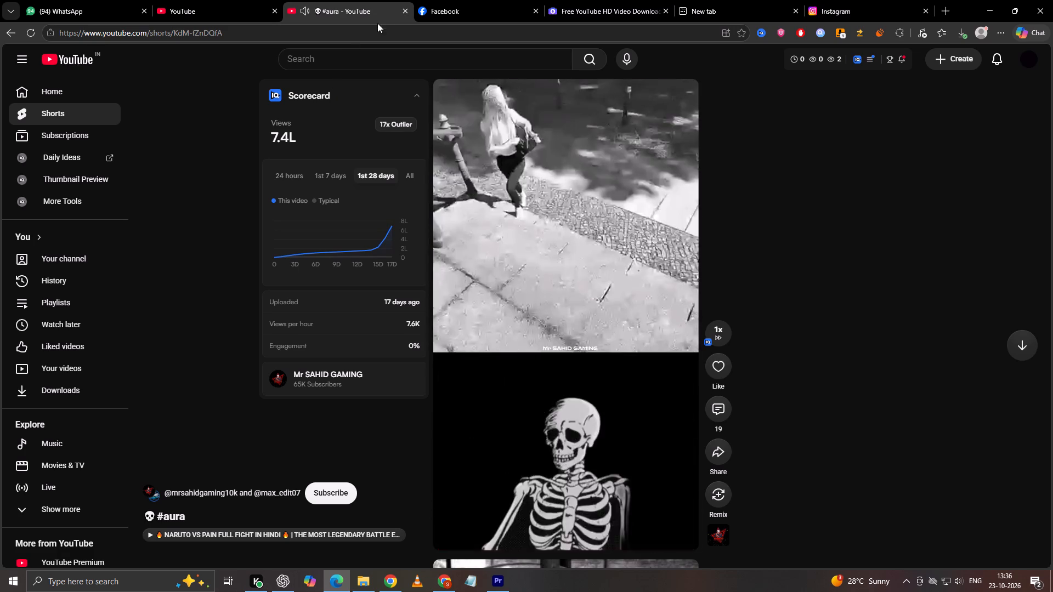
left_click(406, 12)
Open the "#edit" Short by LIZY FX in a new tab, pause it and select its web address.
right_click(235, 373)
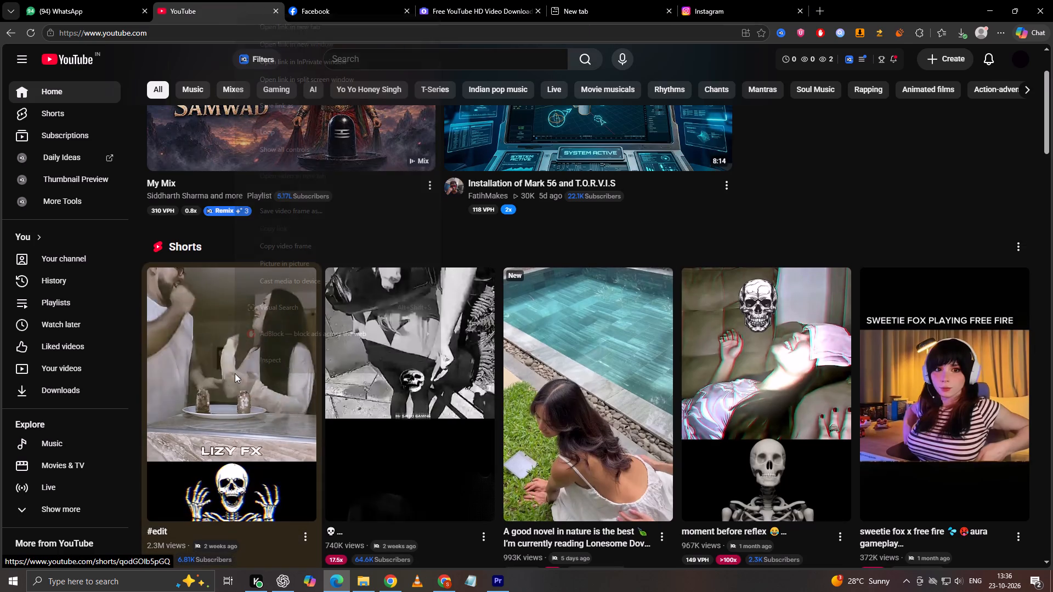
left_click(278, 24)
left_click(318, 0)
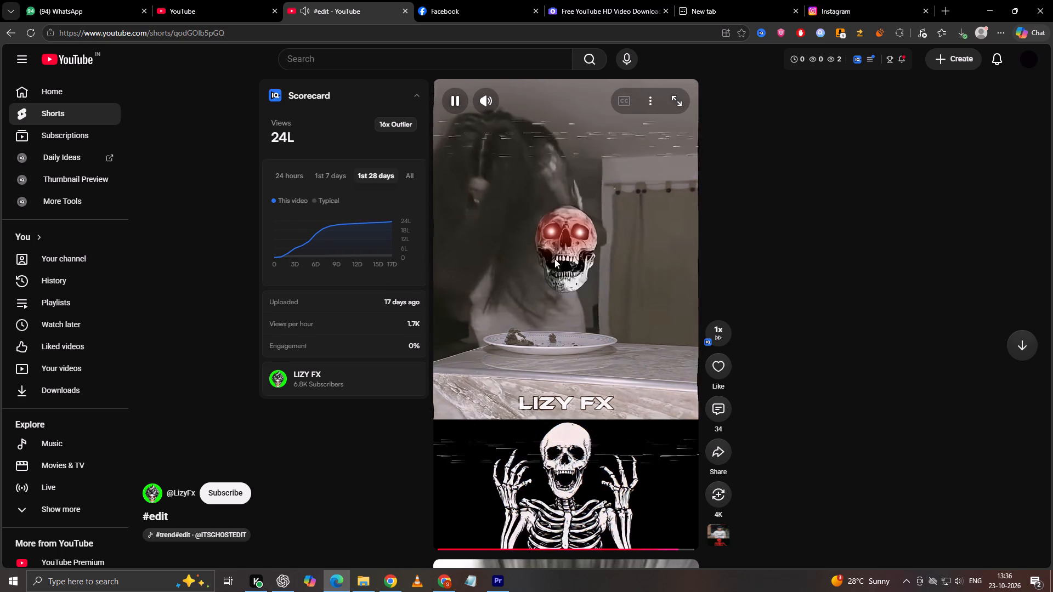
left_click(553, 255)
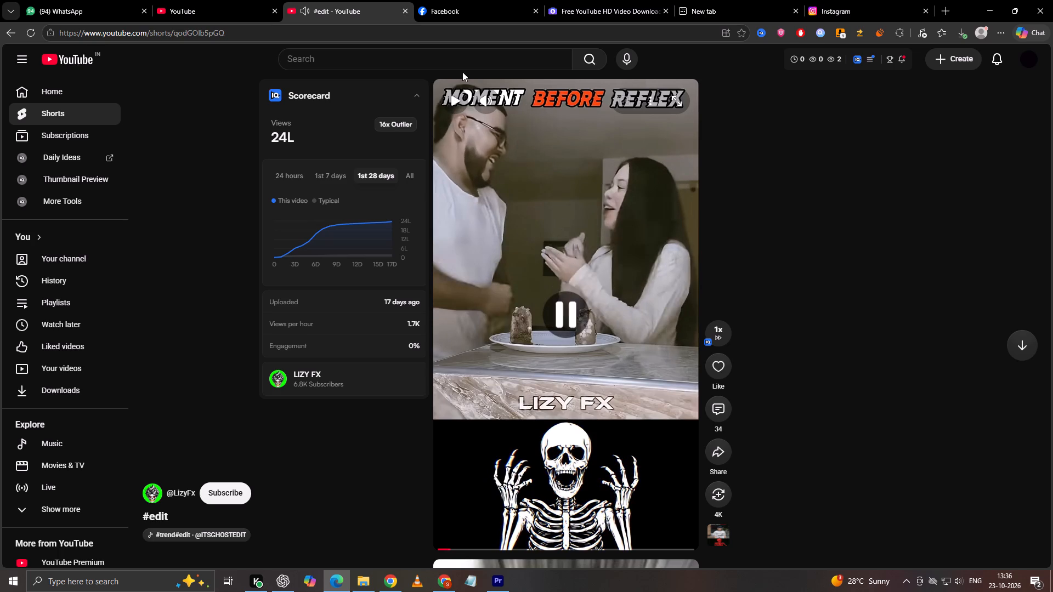
left_click(461, 38)
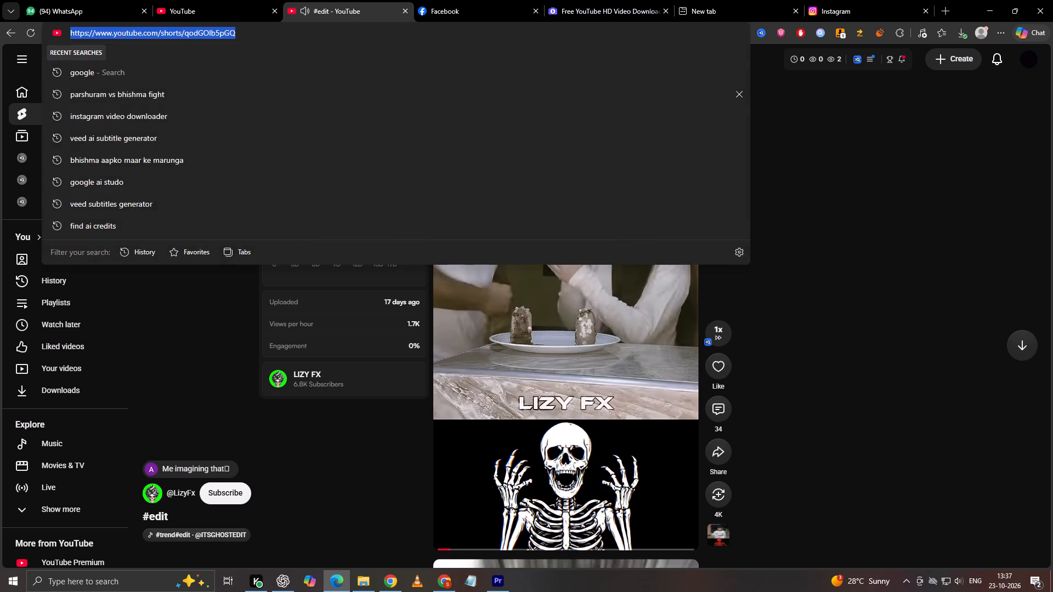